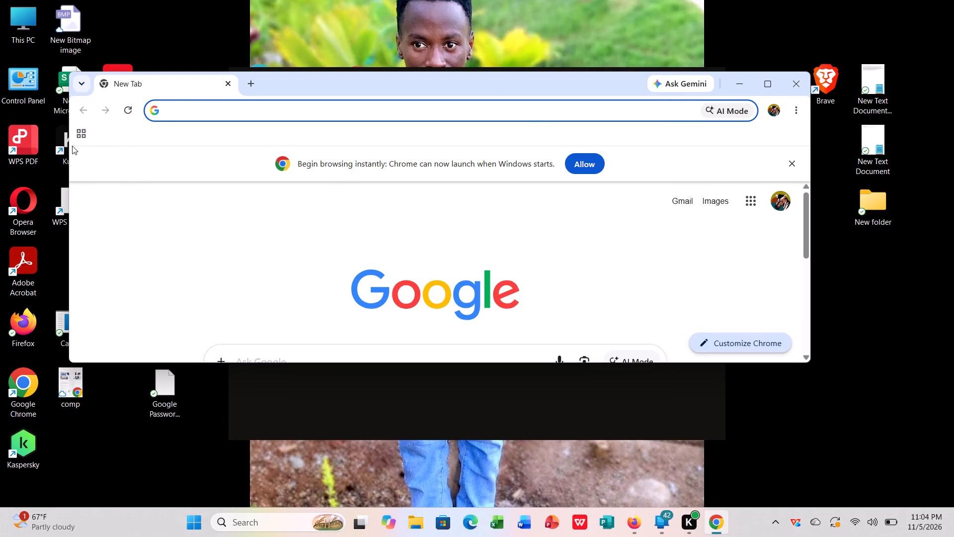
Reopen the recently closed WorldQuant BRAIN pages from the browser's list of recently closed tabs.
click(78, 81)
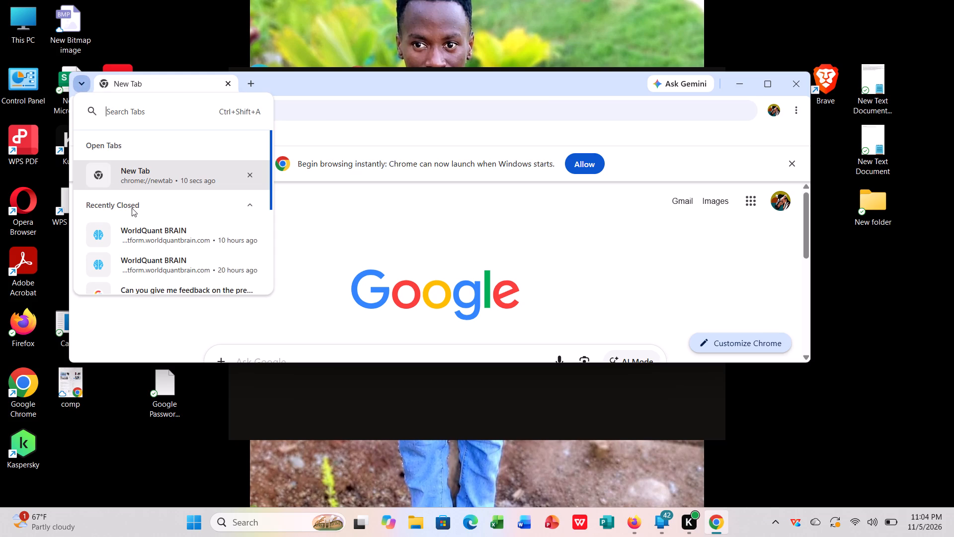
click(148, 232)
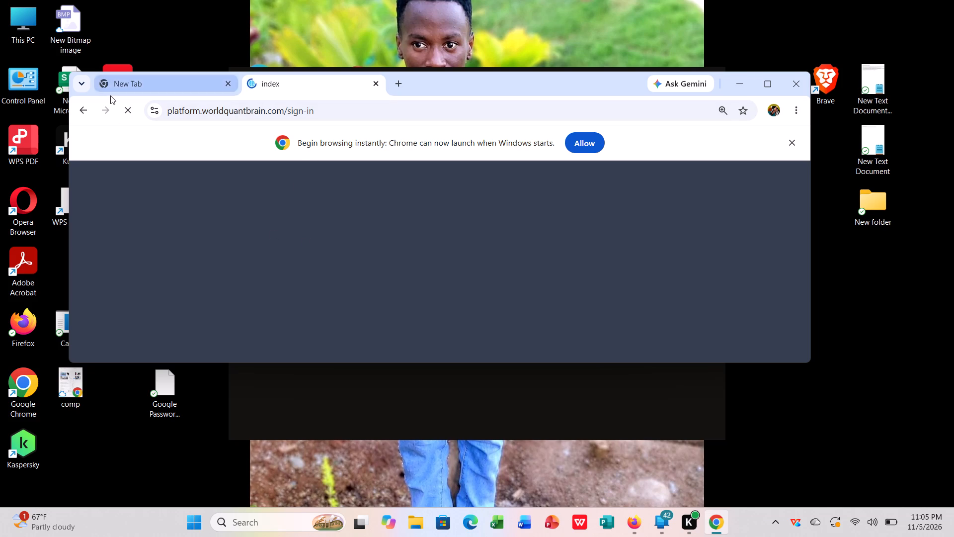
click(82, 86)
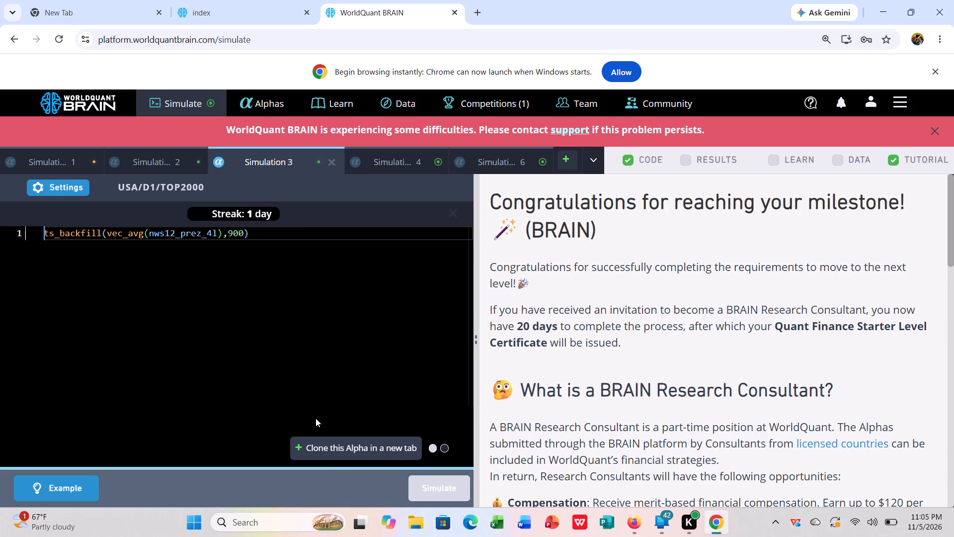
Clone the Simulation 3 alpha ts_backfill(vec_avg(nws12_prez_4l),900) into a new simulation, apply its existing settings and simulate it.
click(361, 447)
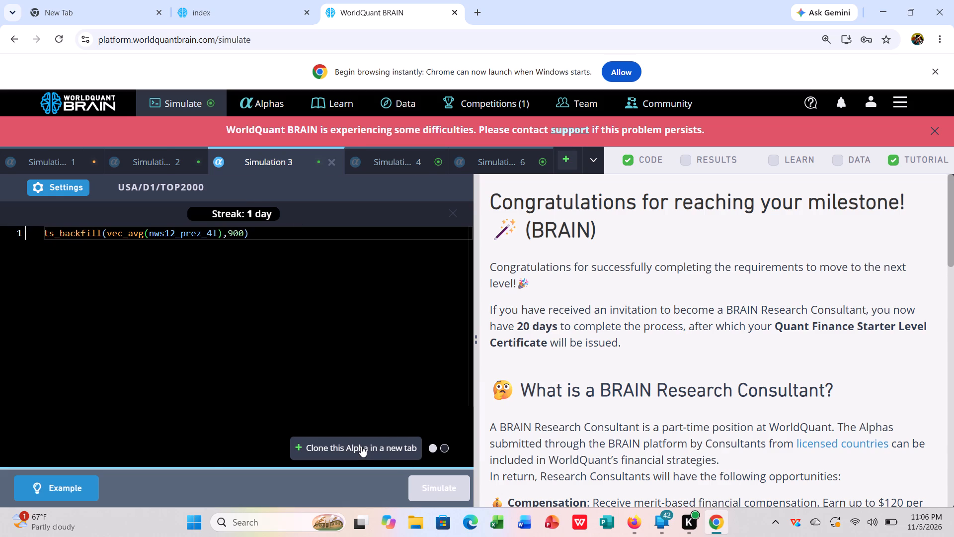
click(359, 443)
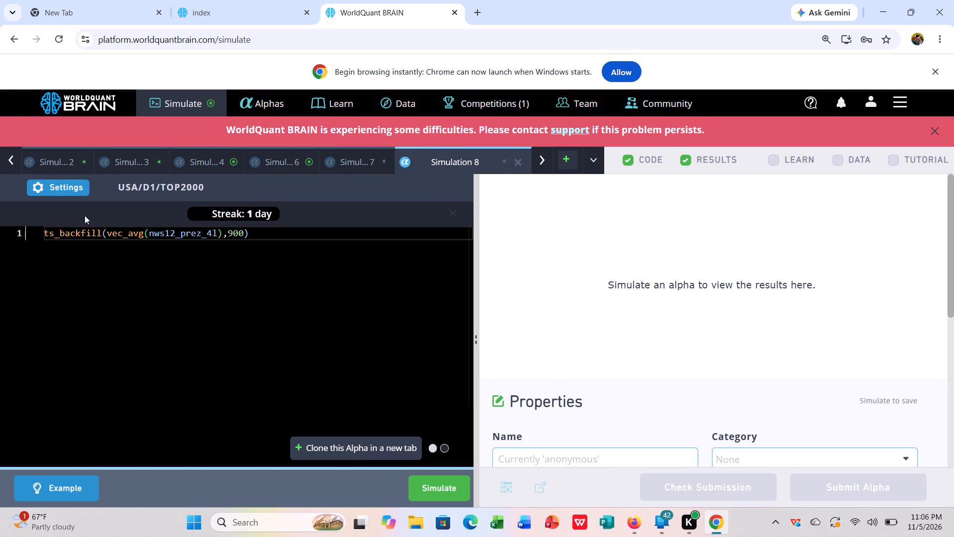
click(67, 181)
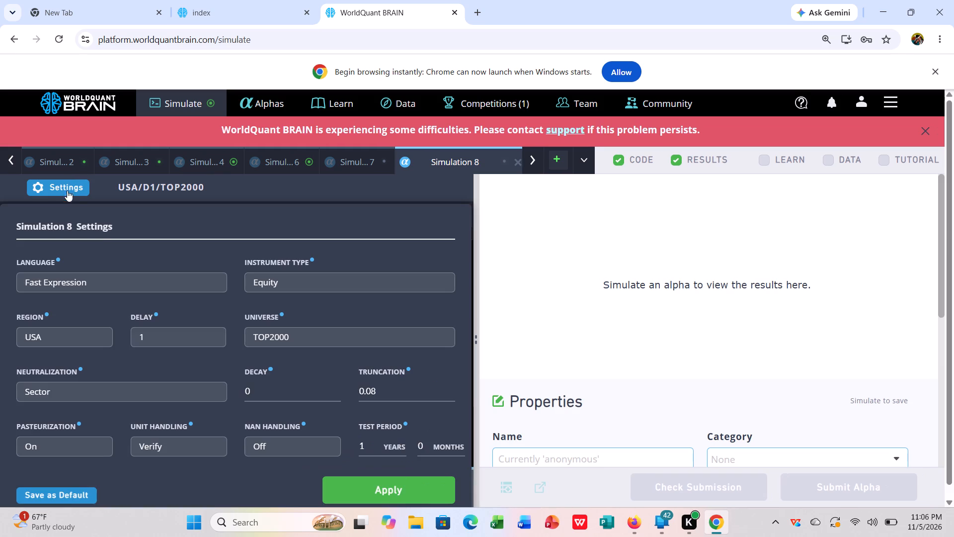
click(381, 487)
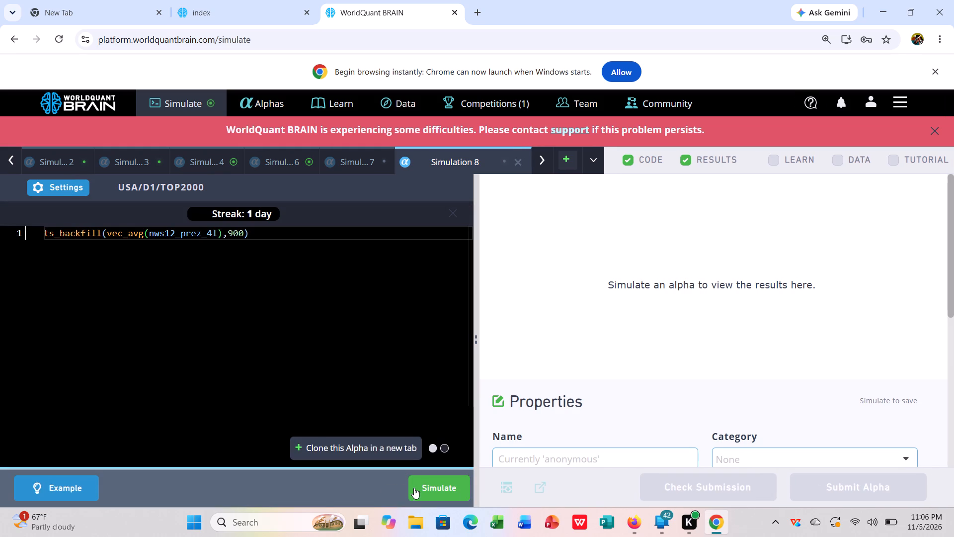
drag(420, 486, 429, 481)
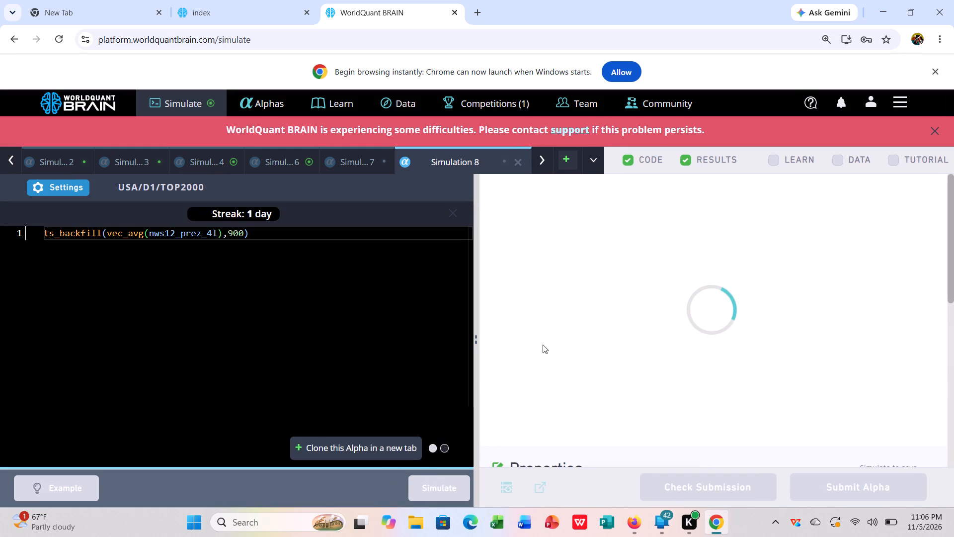
Review Simulation 6's results with the test period shown, checking the IS period summary and the failed IS tests.
click(277, 162)
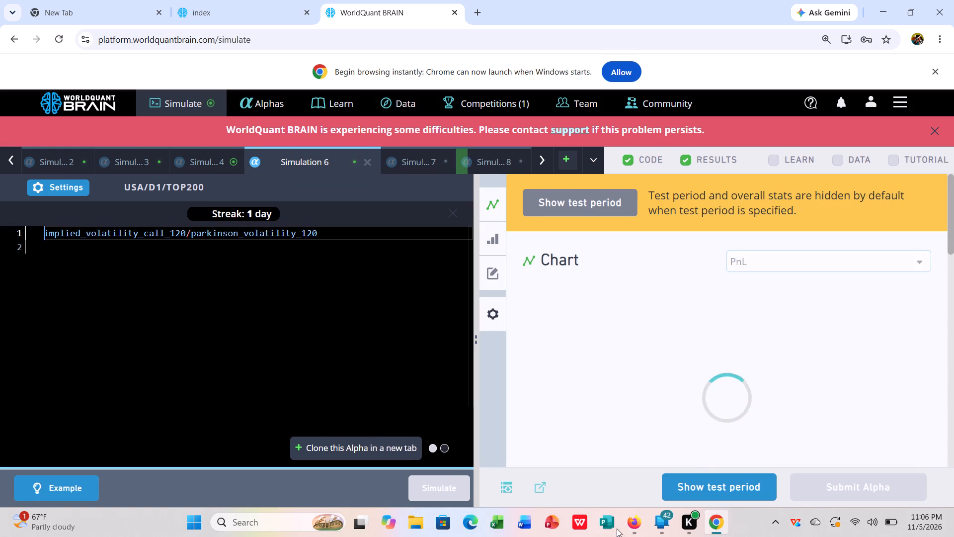
click(720, 479)
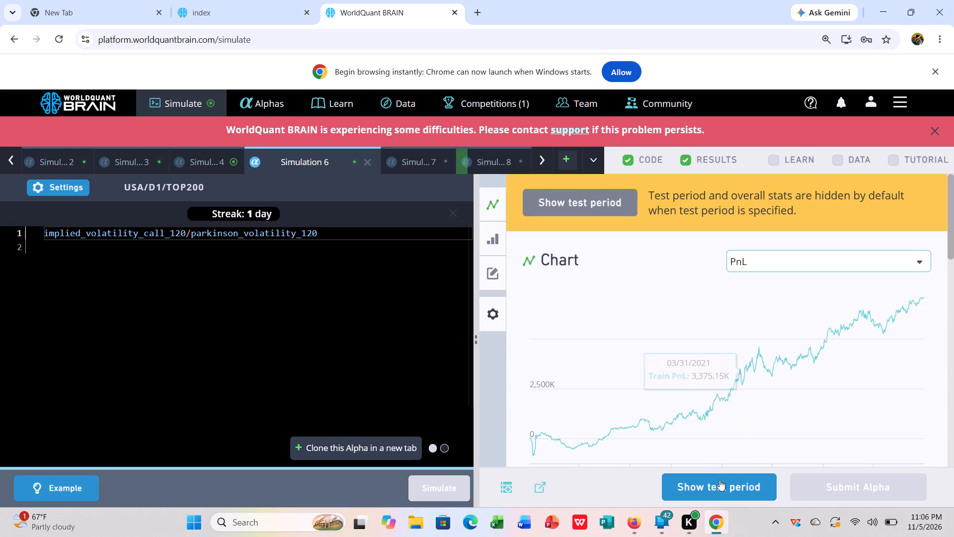
scroll(740, 412, down, 5)
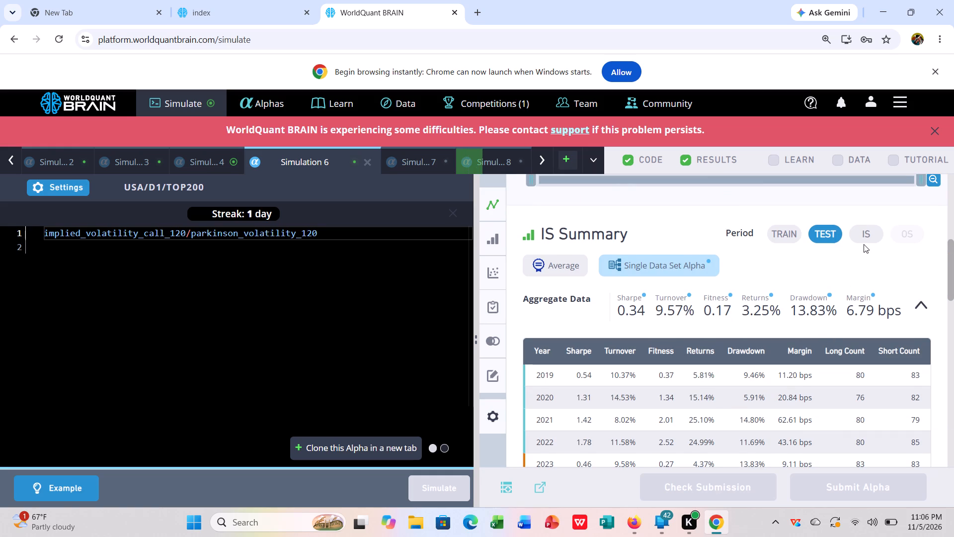
click(864, 239)
scroll(826, 338, down, 1)
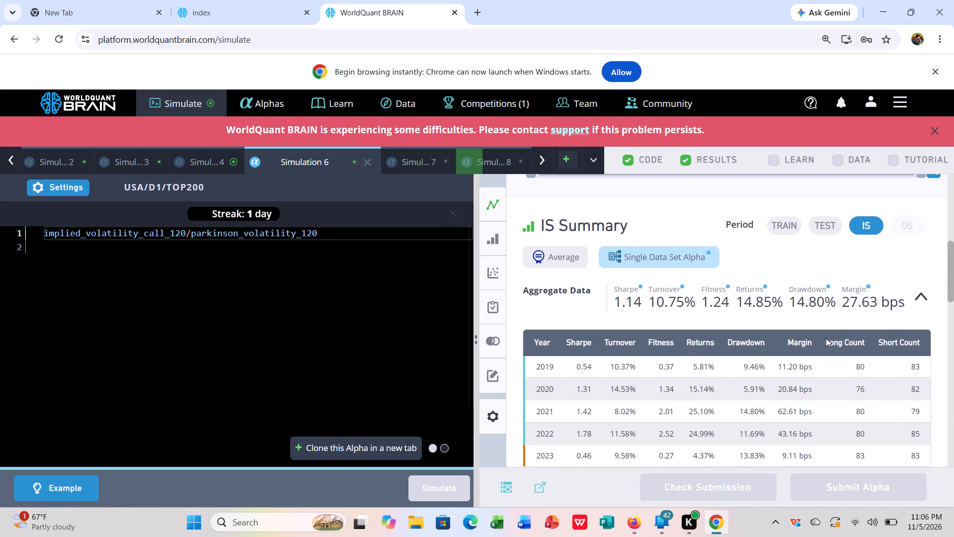
scroll(824, 338, down, 5)
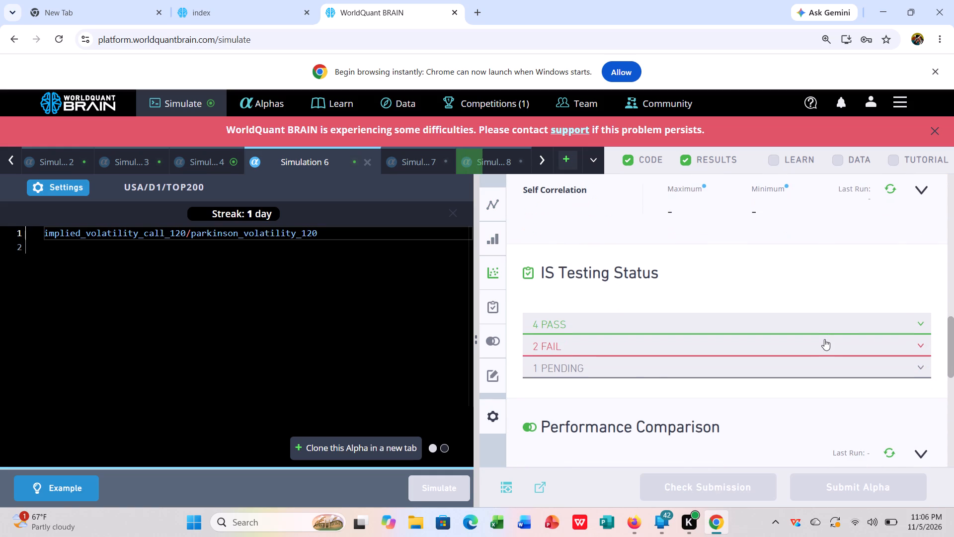
click(824, 339)
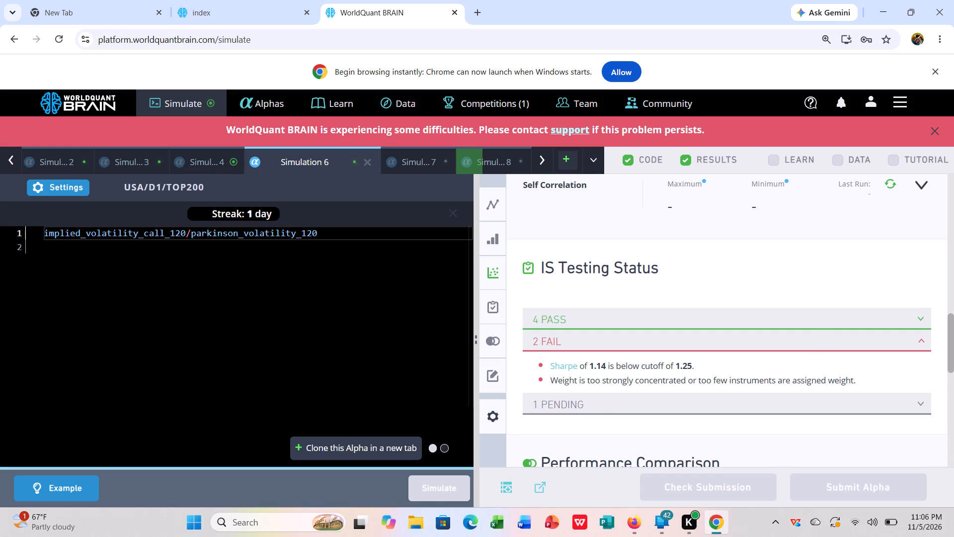
Set Simulation 6's universe to TOPSP500 and apply the settings.
click(45, 182)
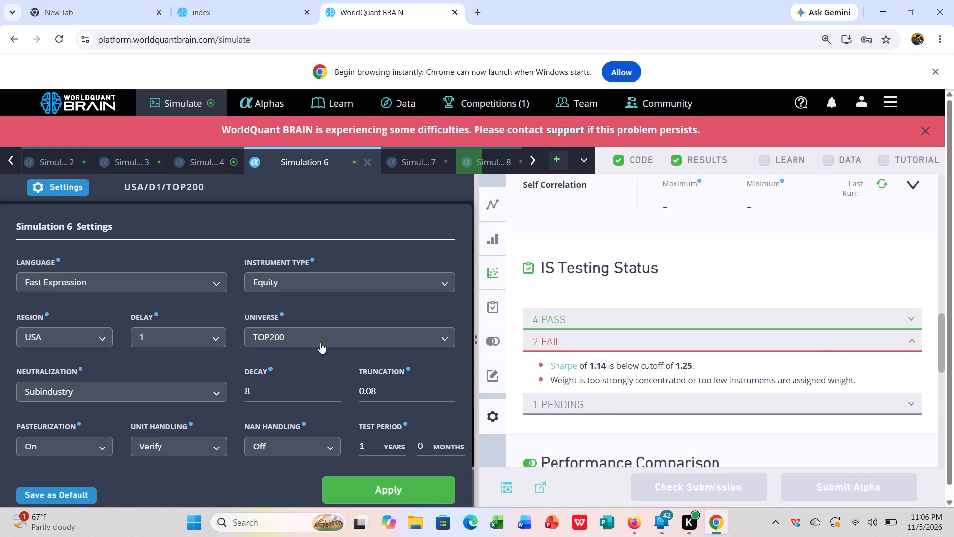
click(404, 342)
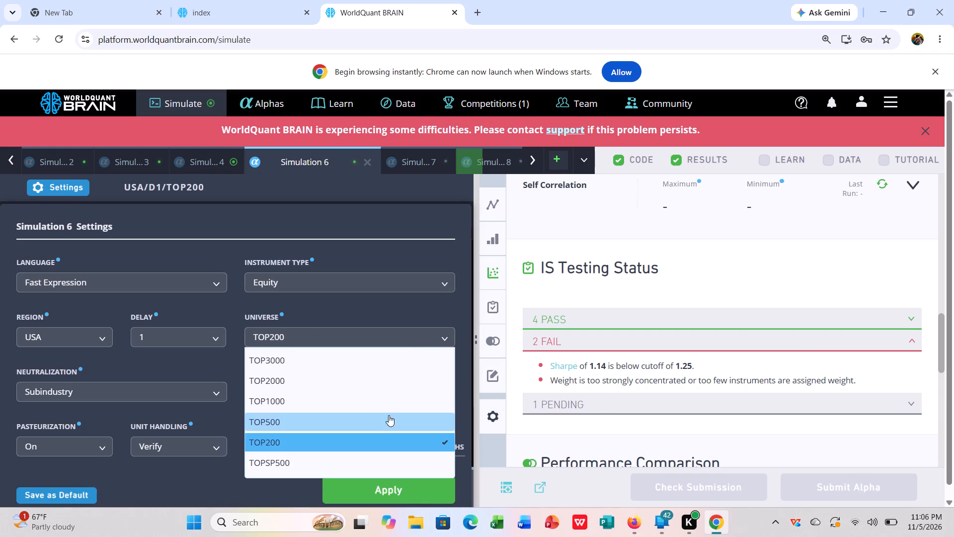
click(373, 455)
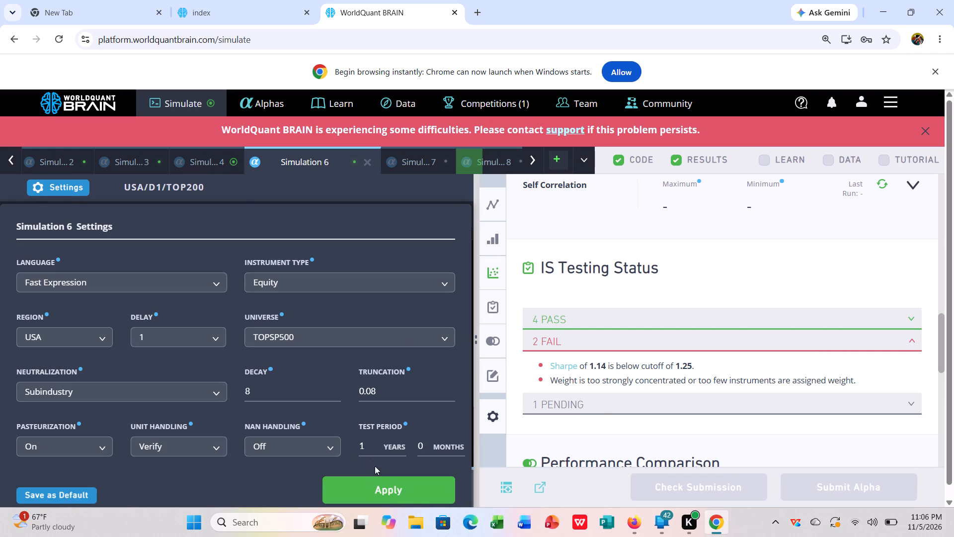
click(384, 486)
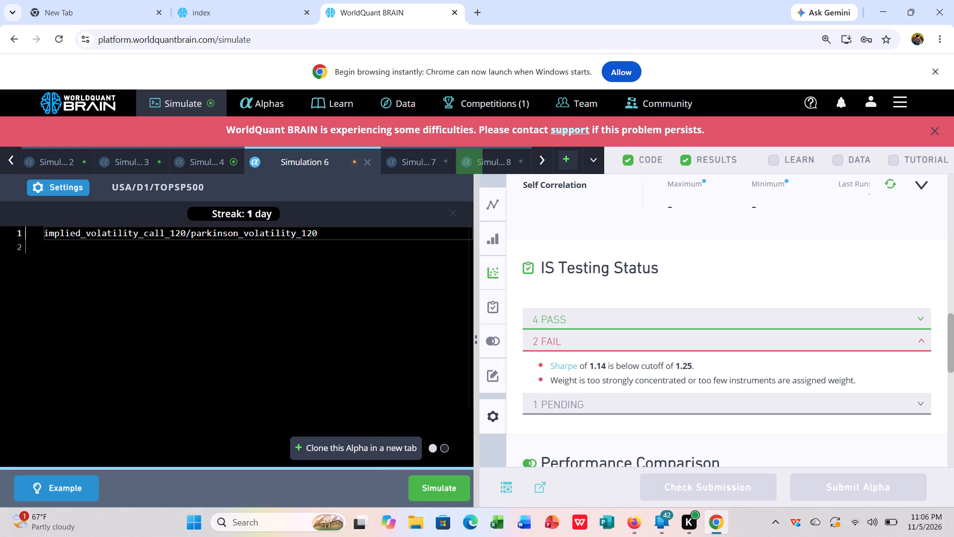
Review Simulation 4's results with the test period shown, checking the failed IS test and the IS period summary.
click(219, 166)
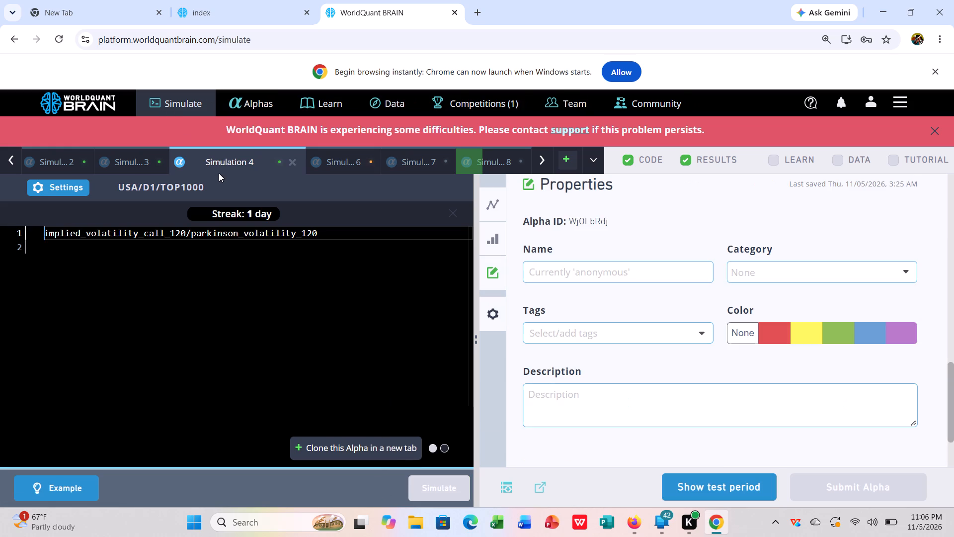
click(735, 484)
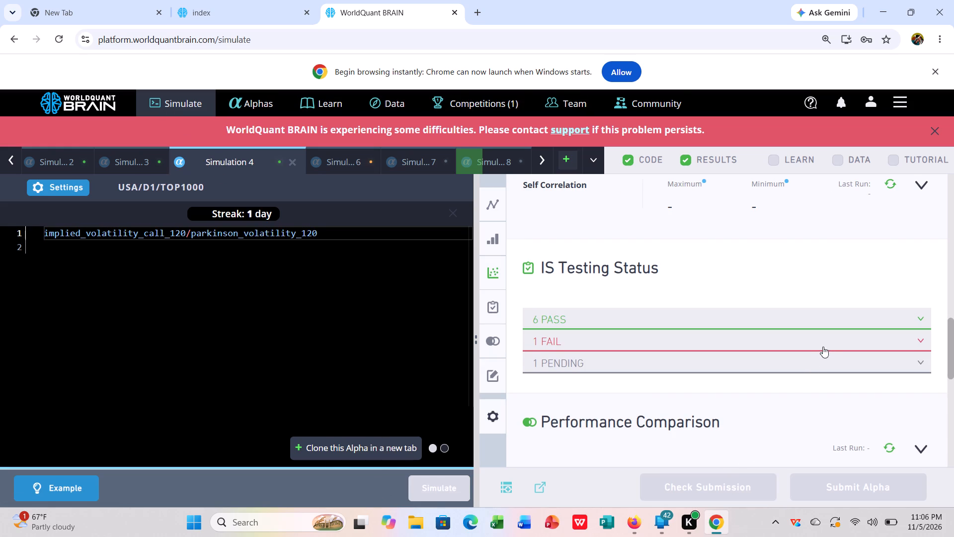
click(825, 342)
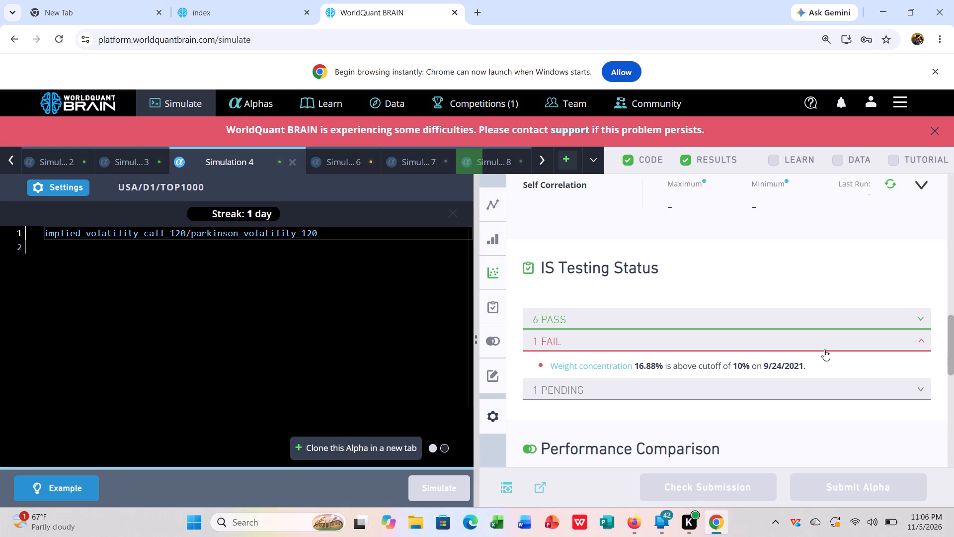
scroll(824, 358, down, 5)
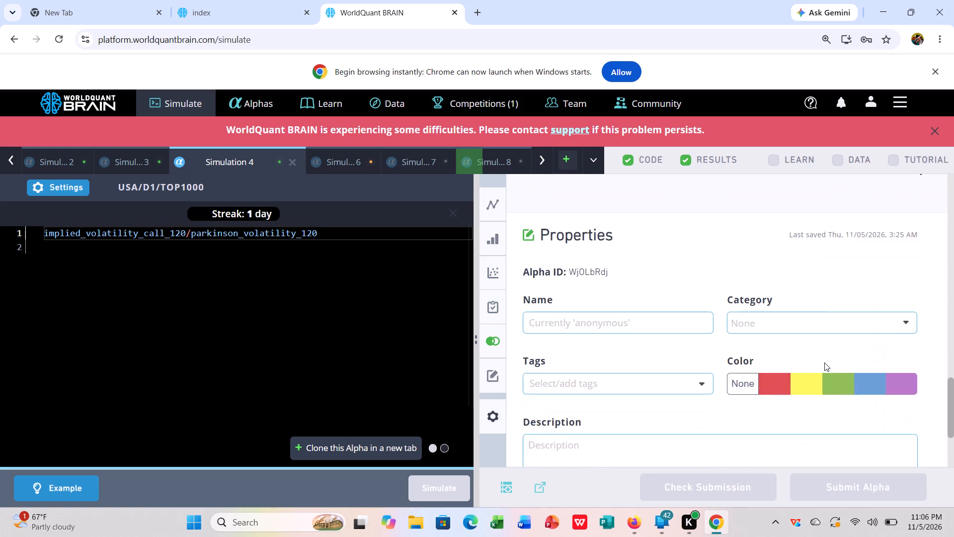
scroll(824, 362, up, 11)
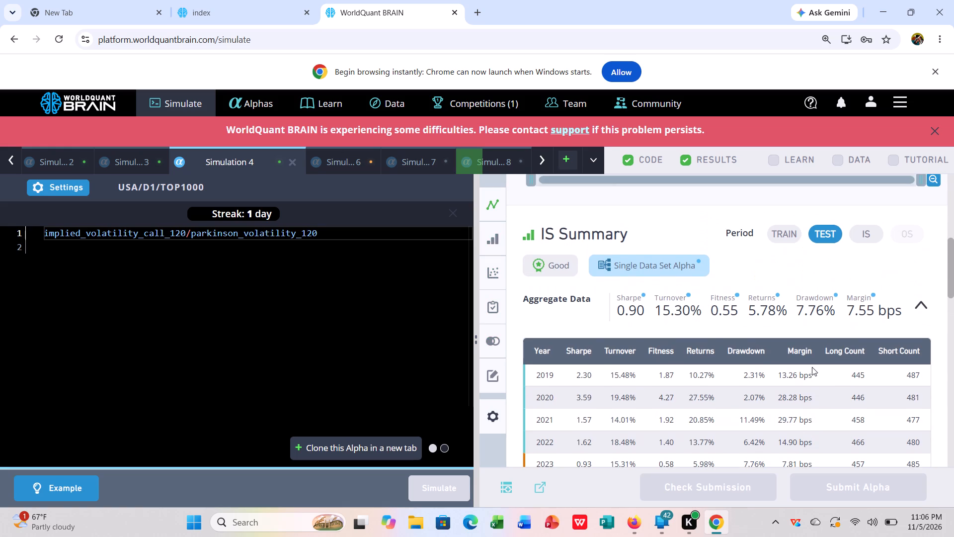
click(870, 234)
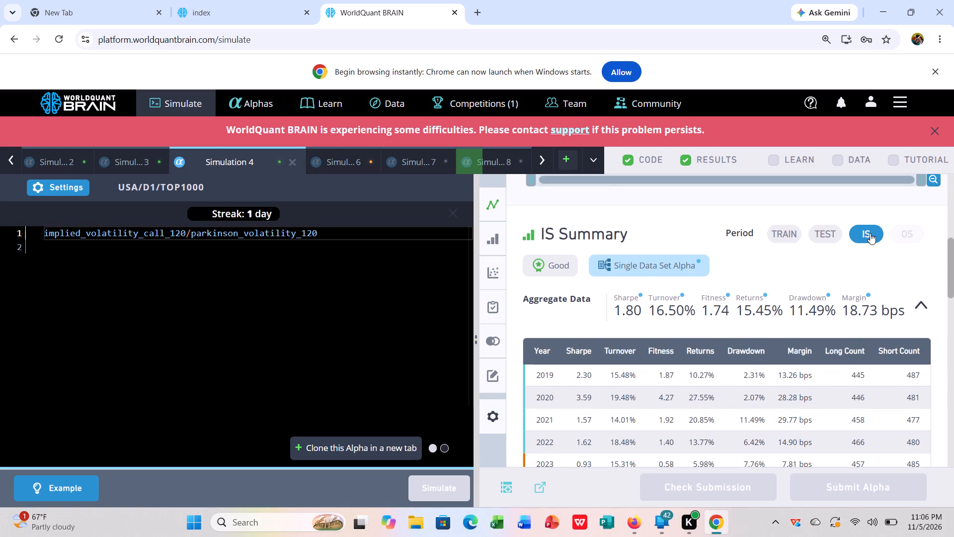
Set Simulation 4's universe to TOP500, apply the settings and simulate the alpha.
click(72, 186)
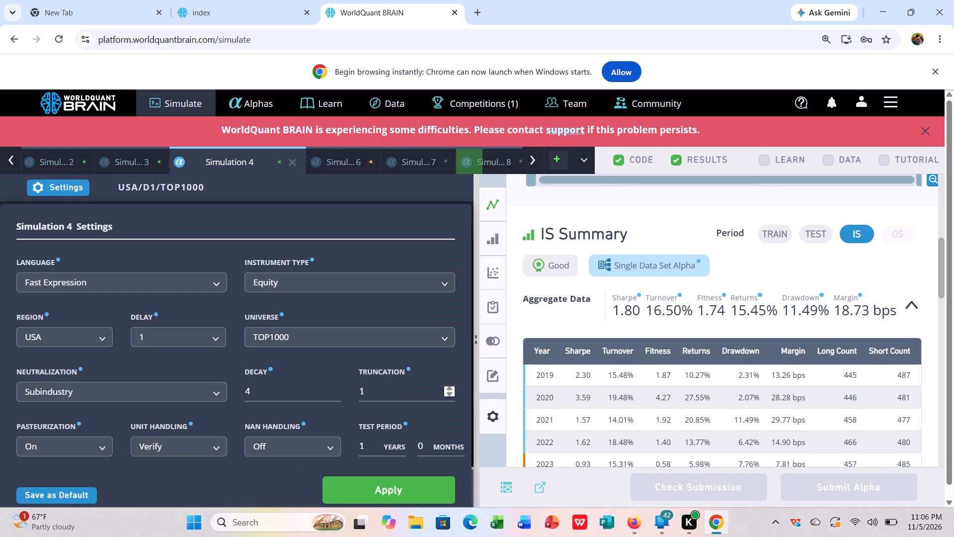
click(441, 335)
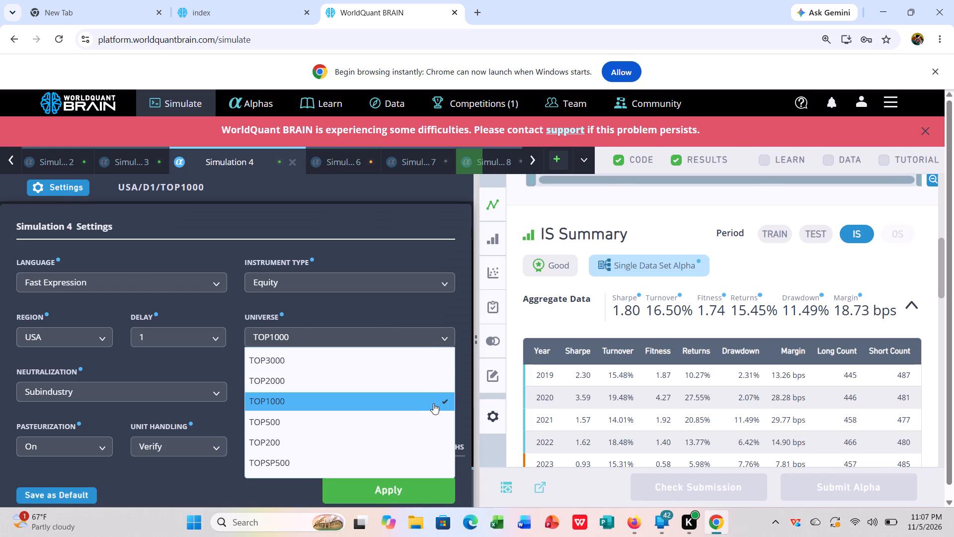
click(420, 425)
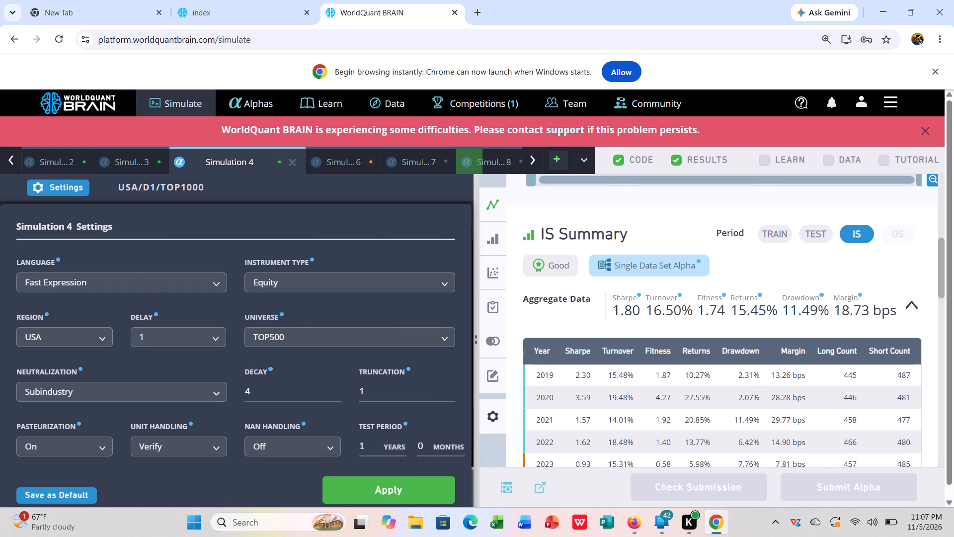
click(414, 486)
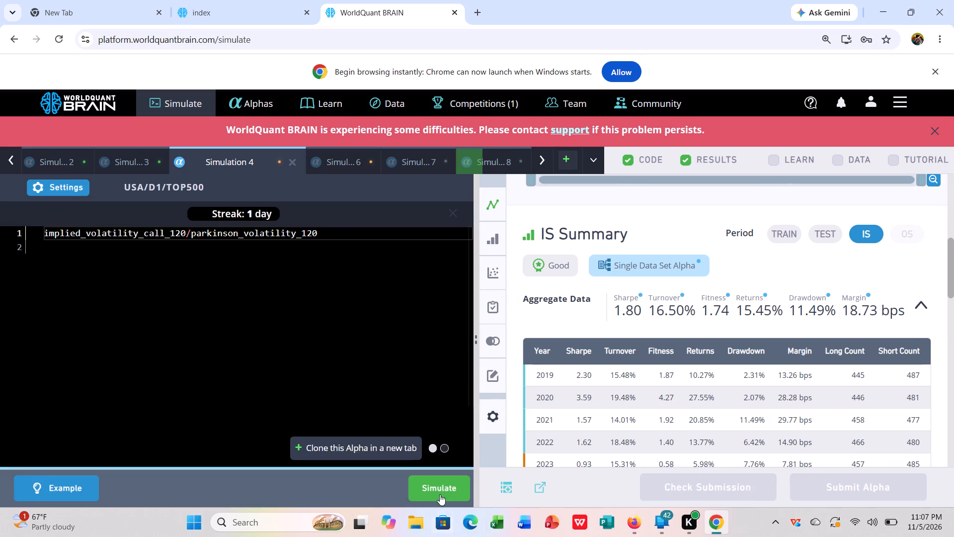
click(443, 483)
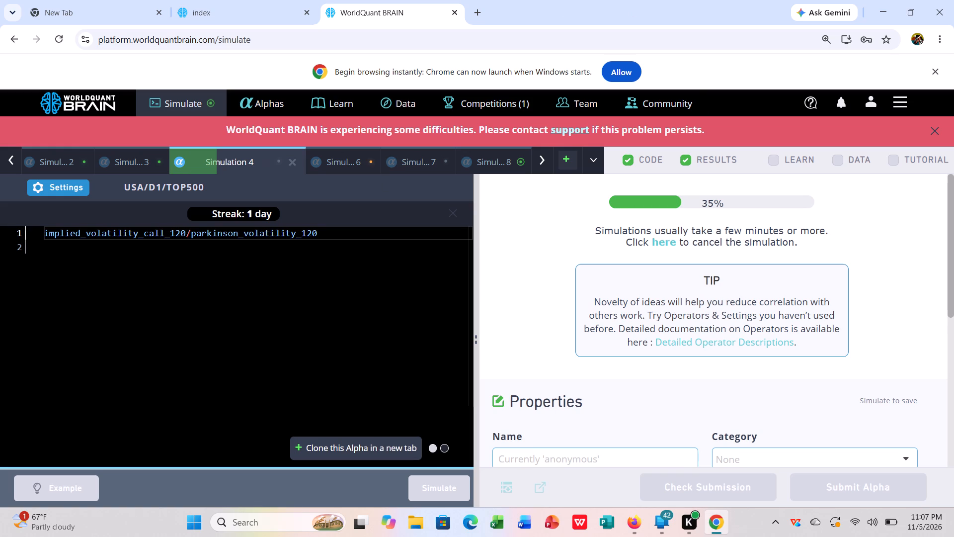
Review the results of the cloned ts_backfill alpha in Simulation 8, showing the test period and examining the IS period summary.
click(511, 160)
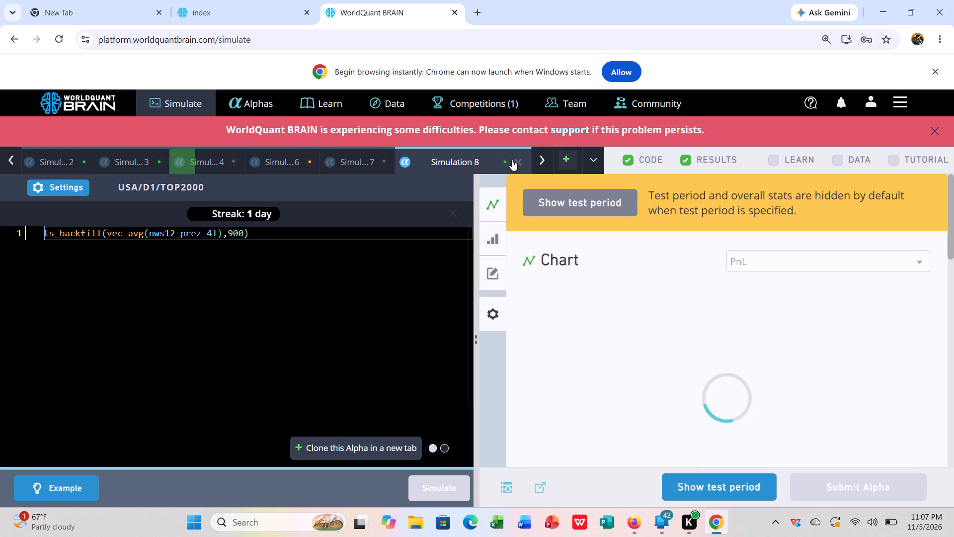
click(701, 484)
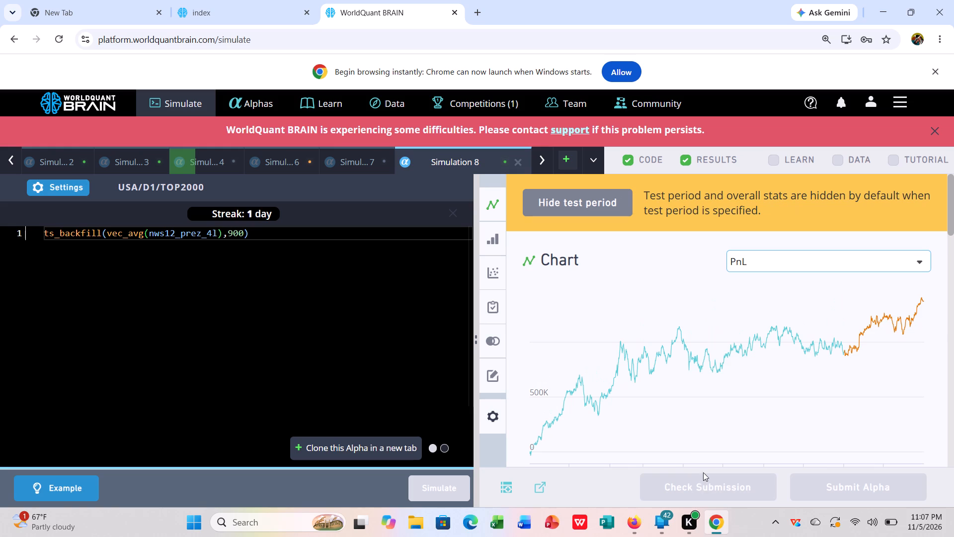
scroll(726, 278, down, 7)
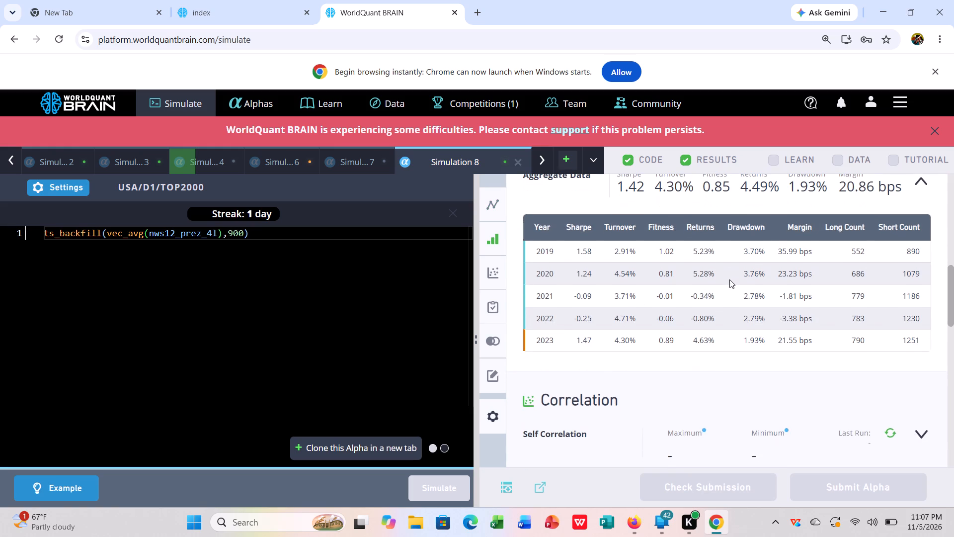
scroll(733, 282, down, 1)
scroll(734, 284, up, 3)
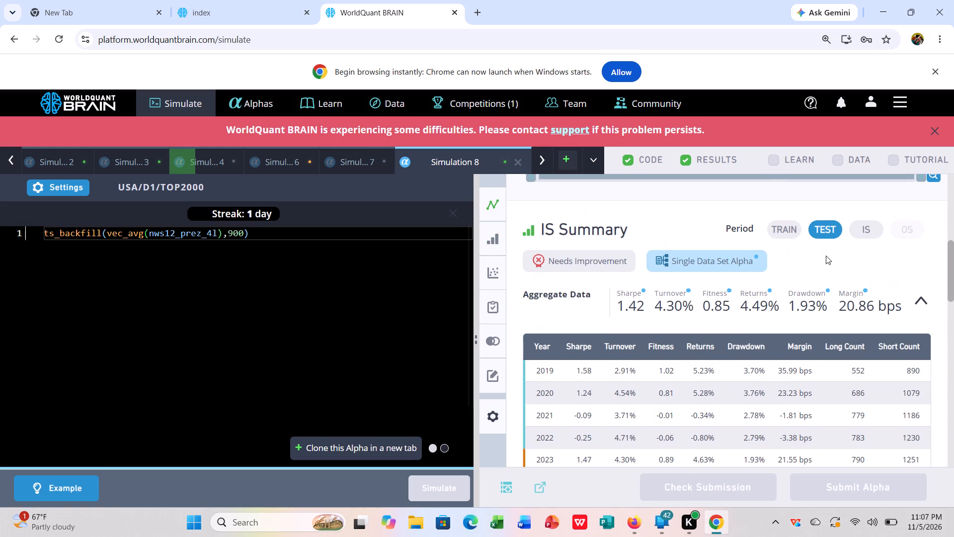
click(864, 232)
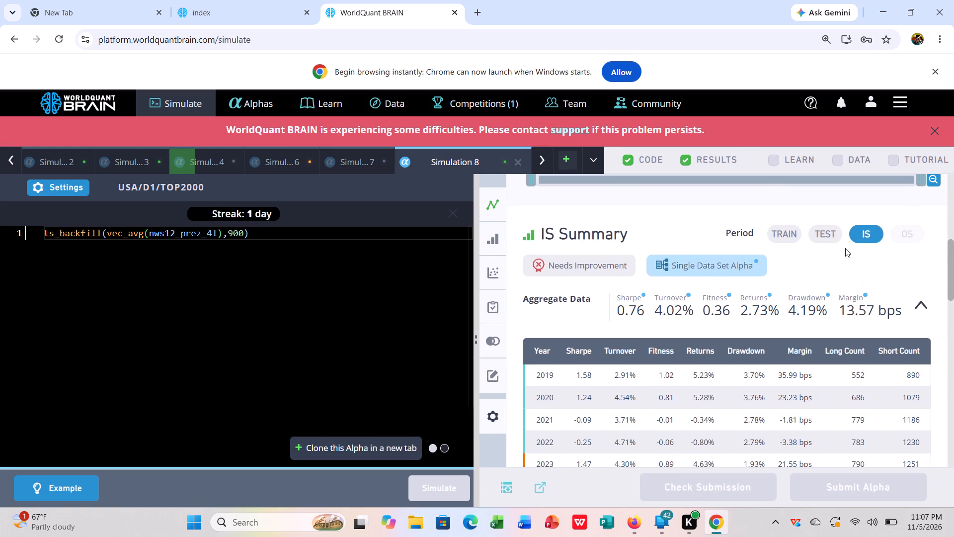
scroll(798, 279, up, 6)
scroll(795, 281, down, 4)
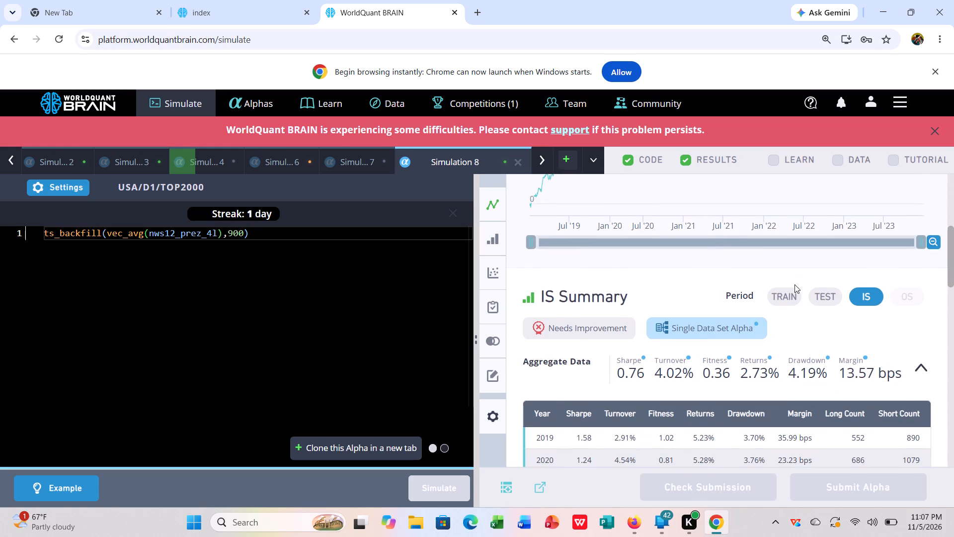
Examine the failed tests in Simulation 8's IS testing status and look over its simulation settings.
scroll(795, 284, down, 7)
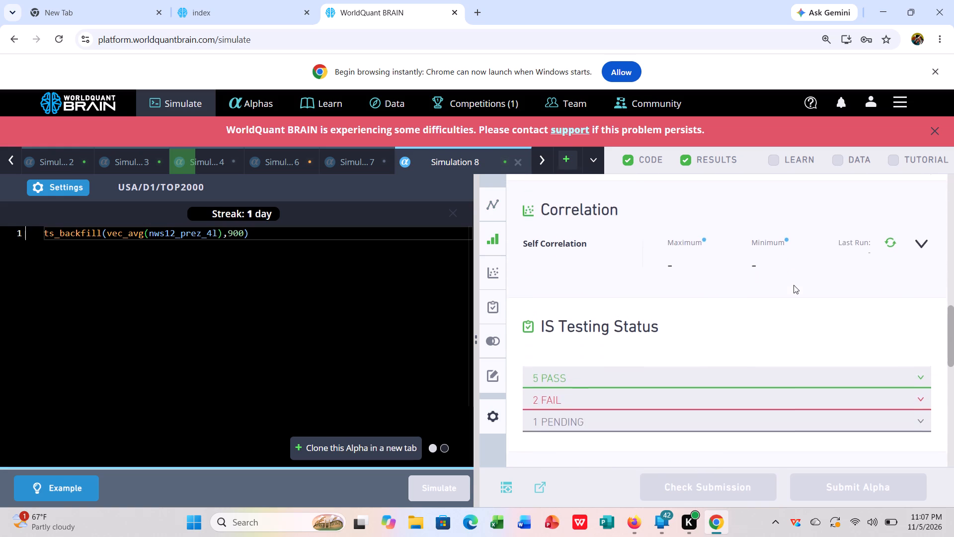
click(770, 343)
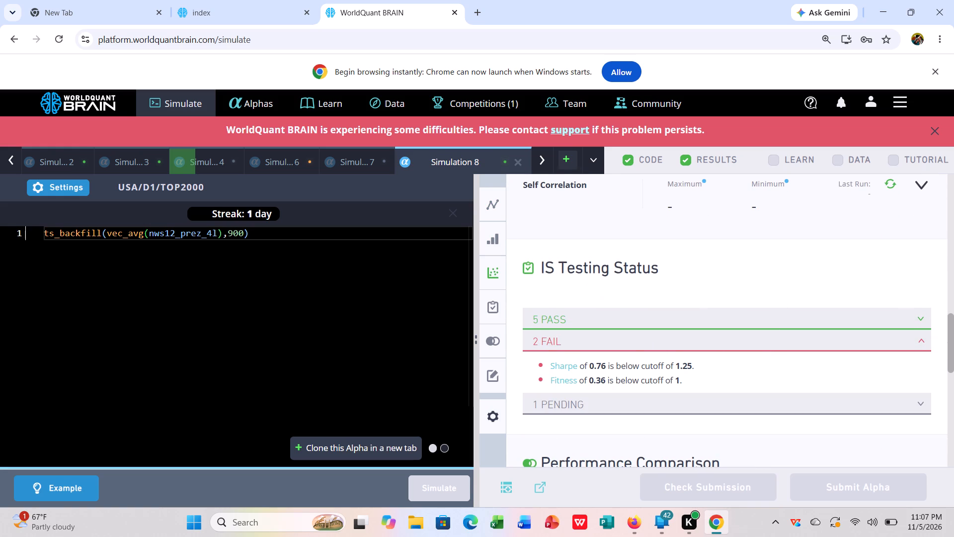
click(69, 188)
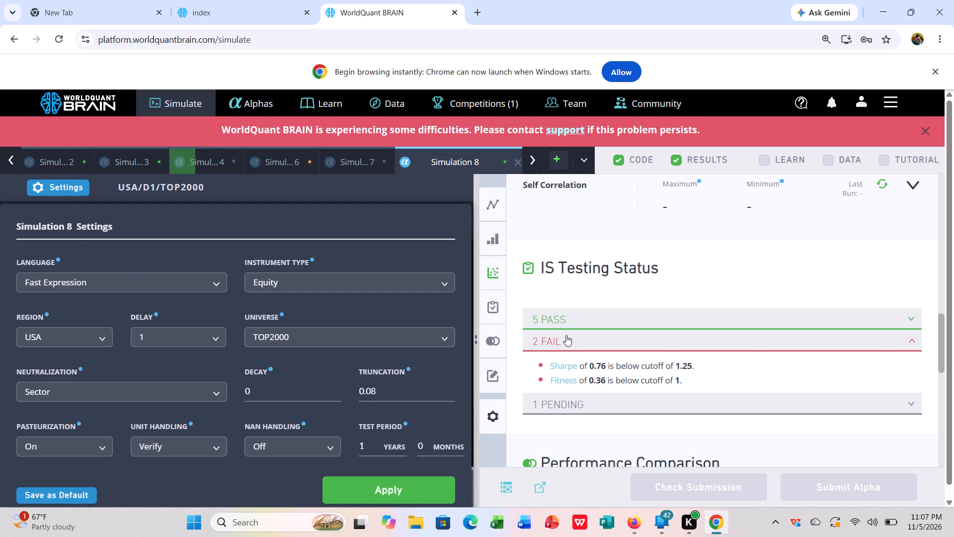
click(583, 304)
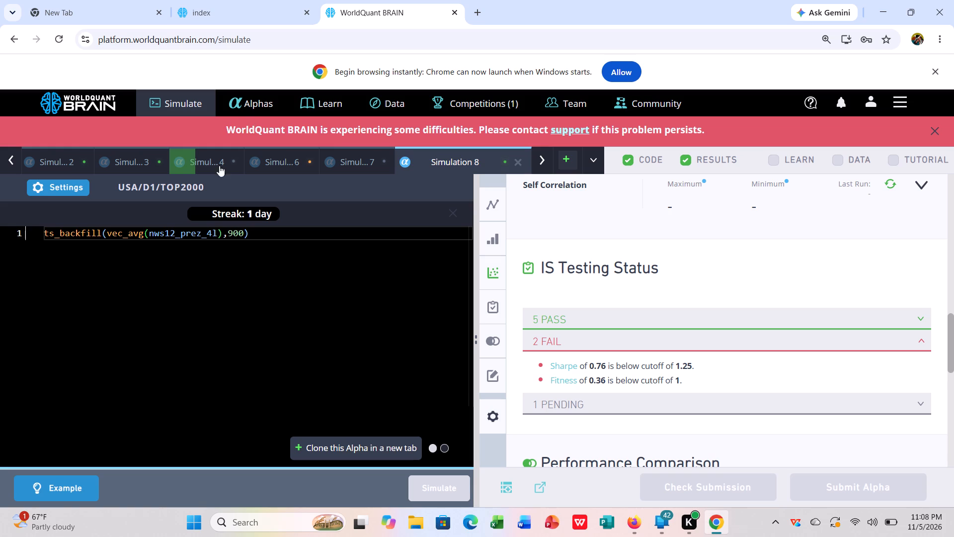
Set the ts_backfill lookback in Simulation 8's expression to 600 and simulate the alpha.
click(243, 234)
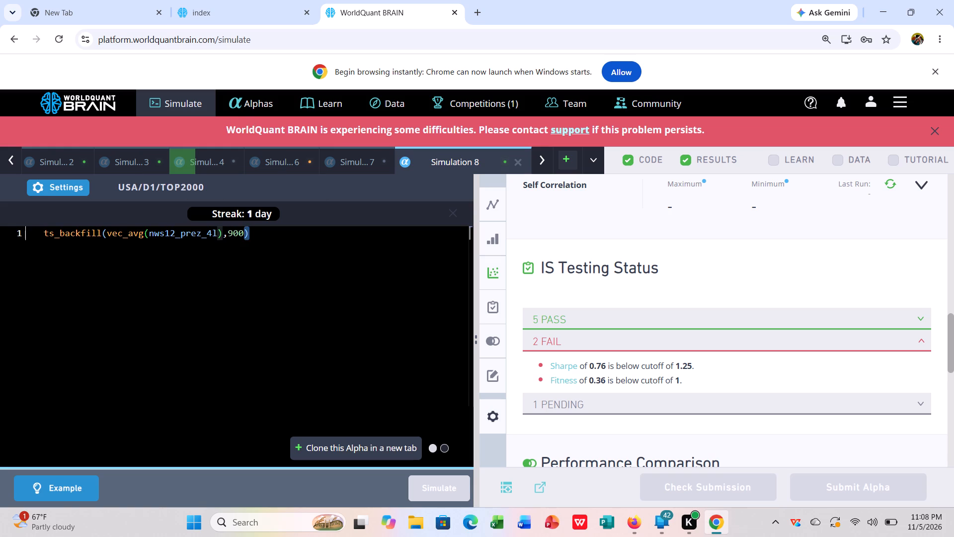
click(242, 232)
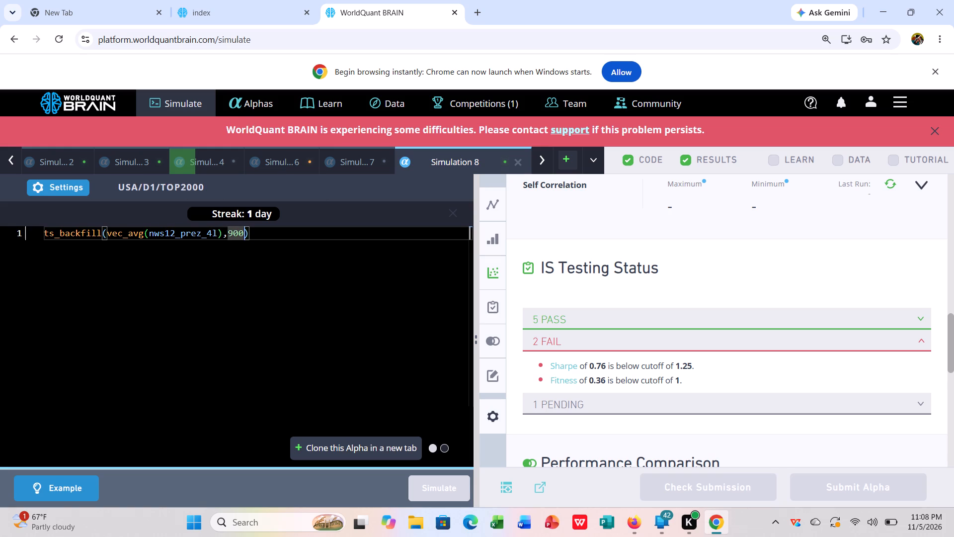
key(BackSpace)
key(BackSpace)
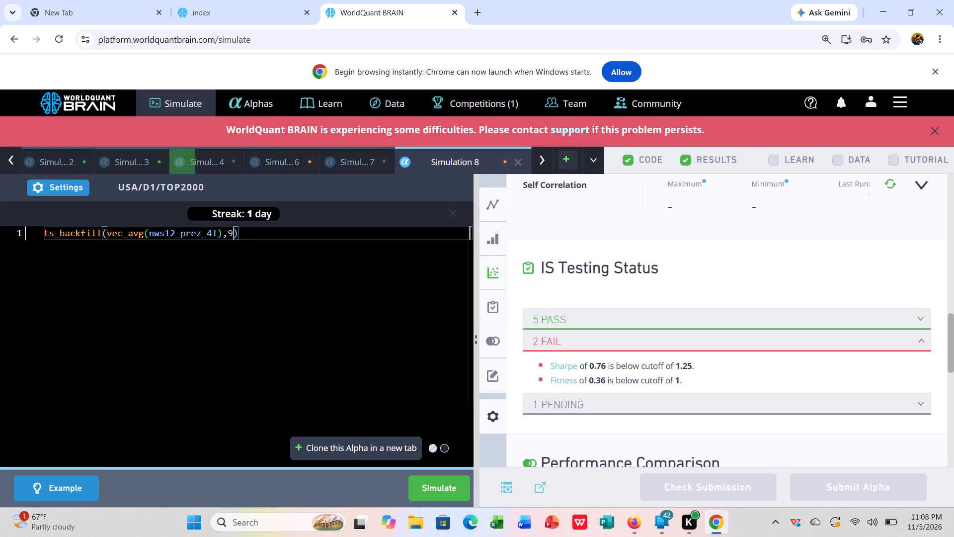
key(BackSpace)
key(8)
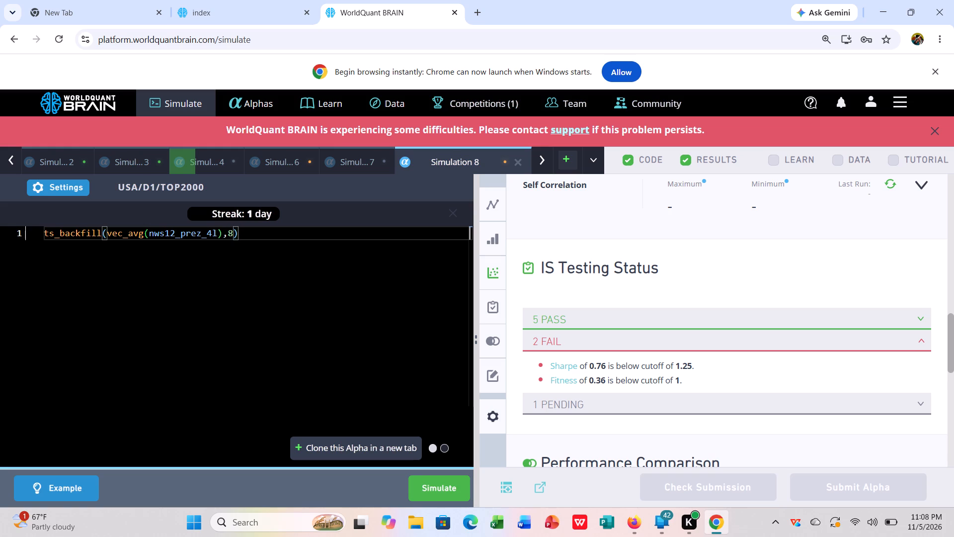
key(BackSpace)
key(6)
text(00)
click(431, 491)
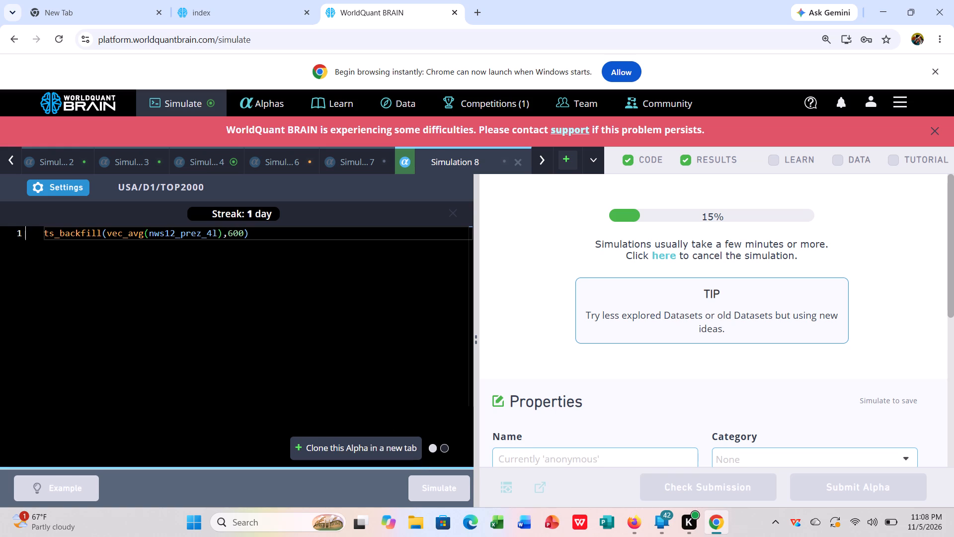
Review Simulation 4's results with the test period shown, checking the IS period summary and the failed IS test.
click(211, 158)
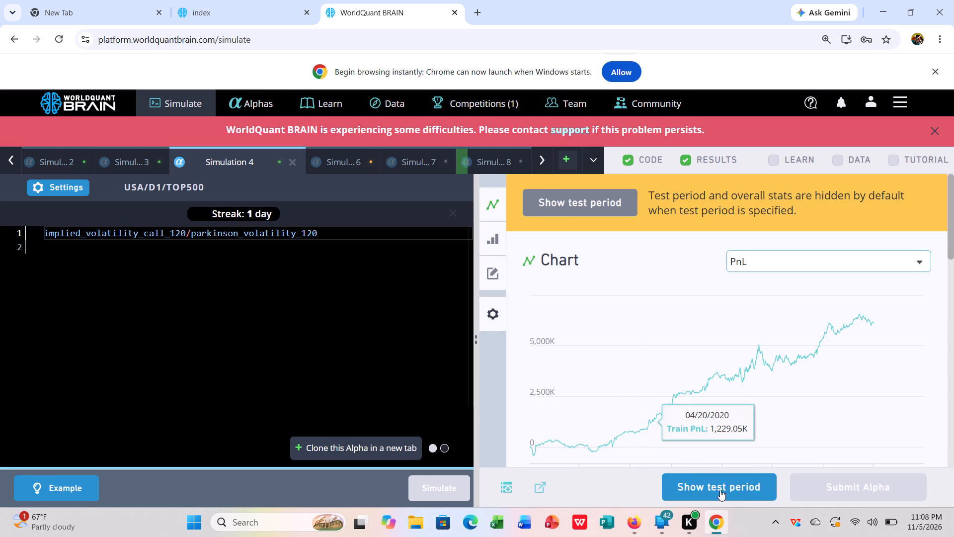
click(725, 483)
scroll(756, 391, down, 5)
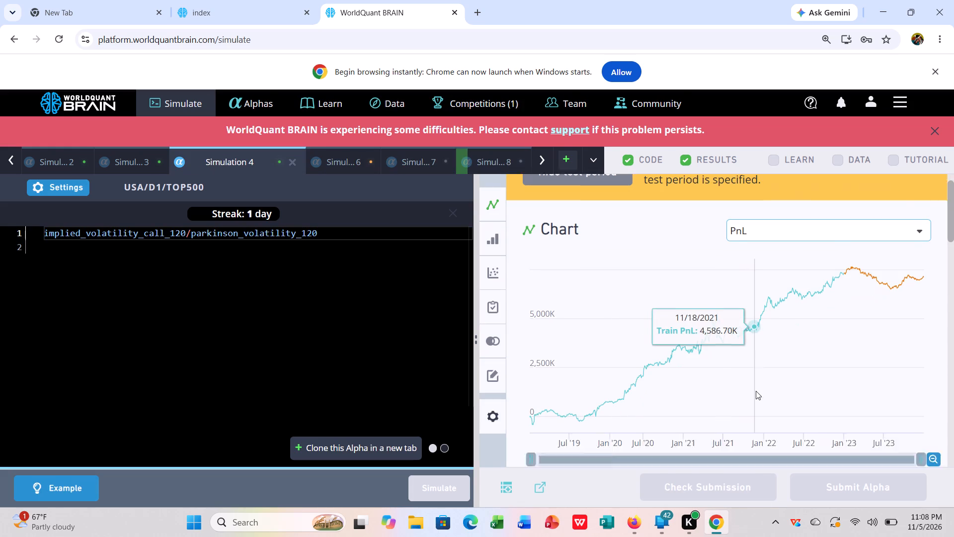
click(861, 239)
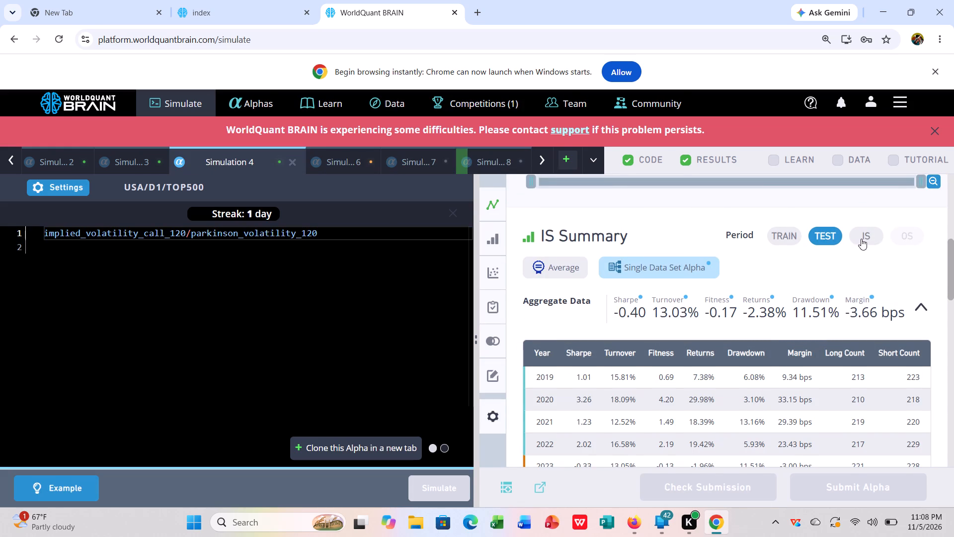
scroll(746, 333, down, 4)
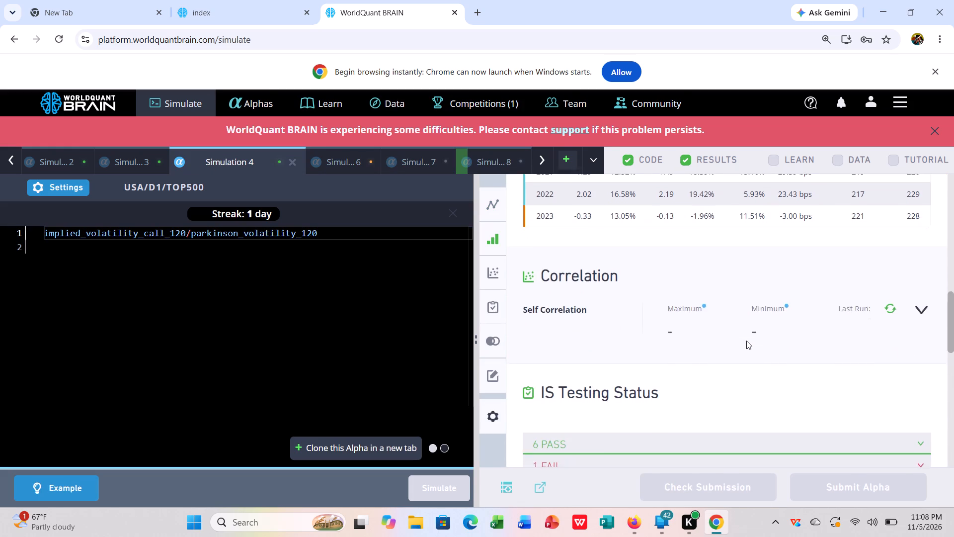
scroll(746, 341, down, 1)
click(749, 398)
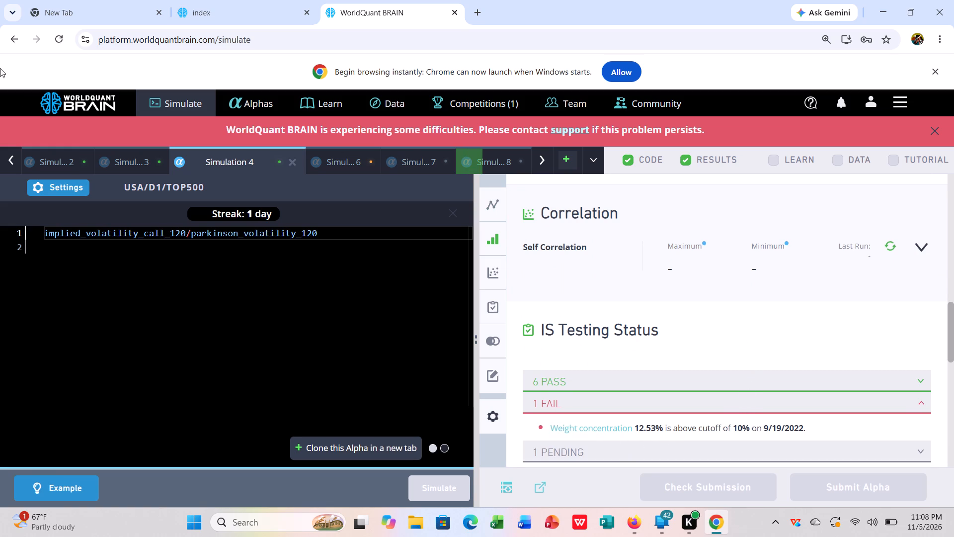
Set Simulation 4's universe to TOP1000, apply the settings and simulate the alpha.
click(68, 191)
click(315, 343)
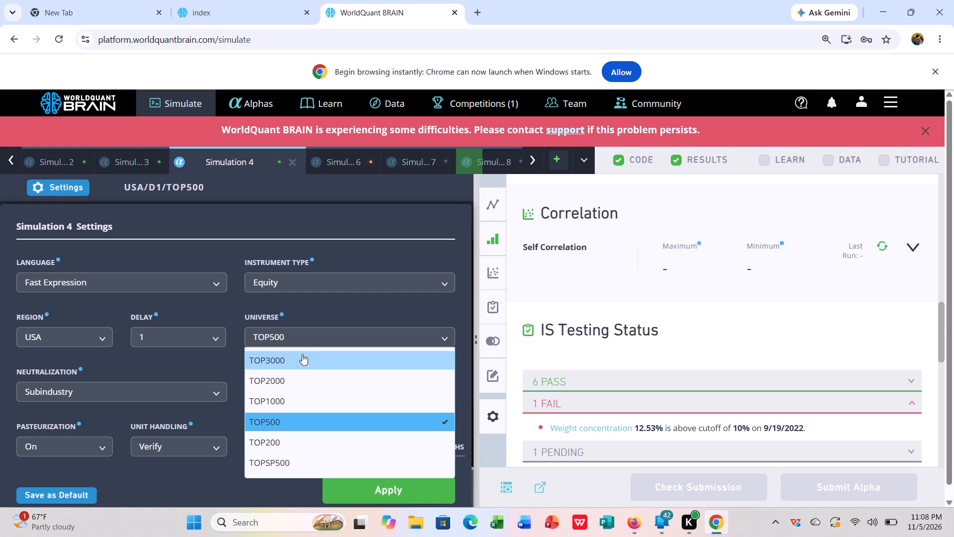
click(288, 395)
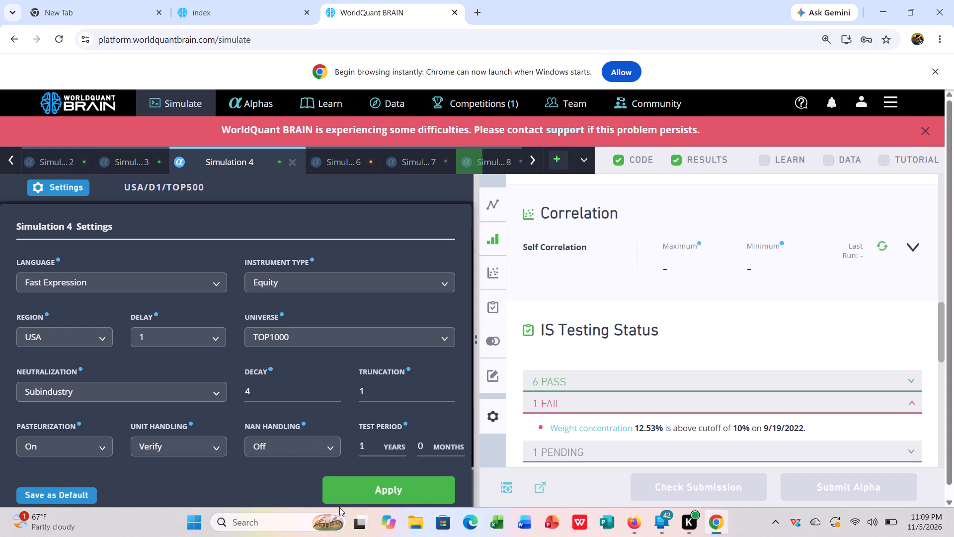
click(369, 492)
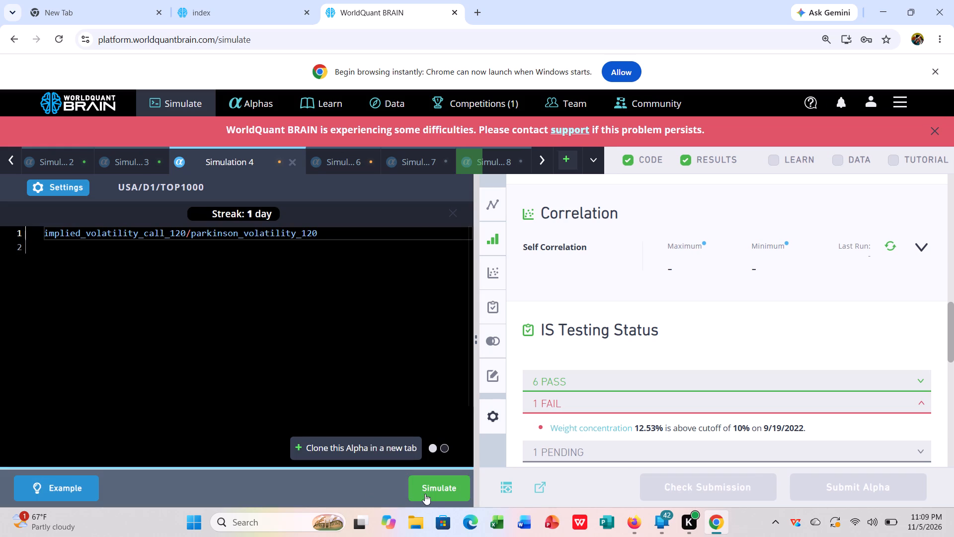
click(429, 489)
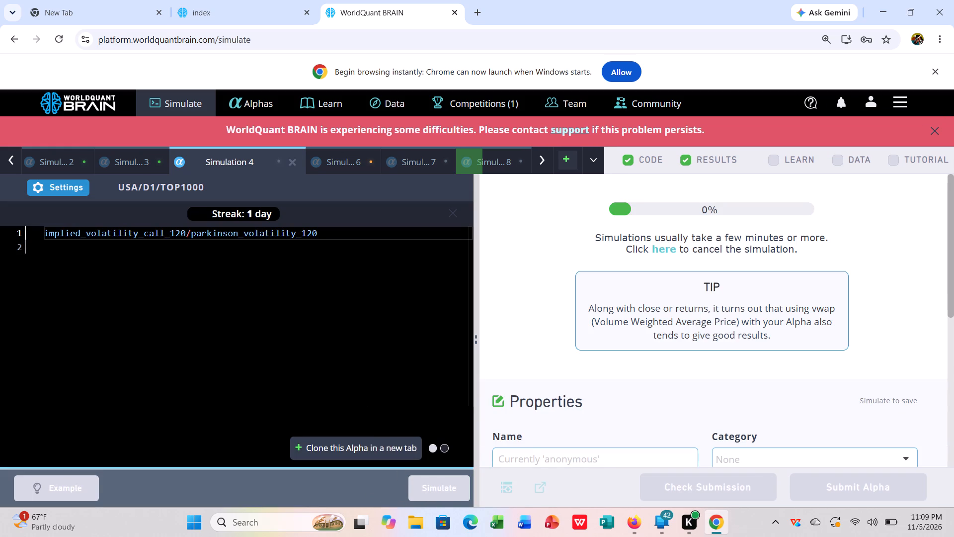
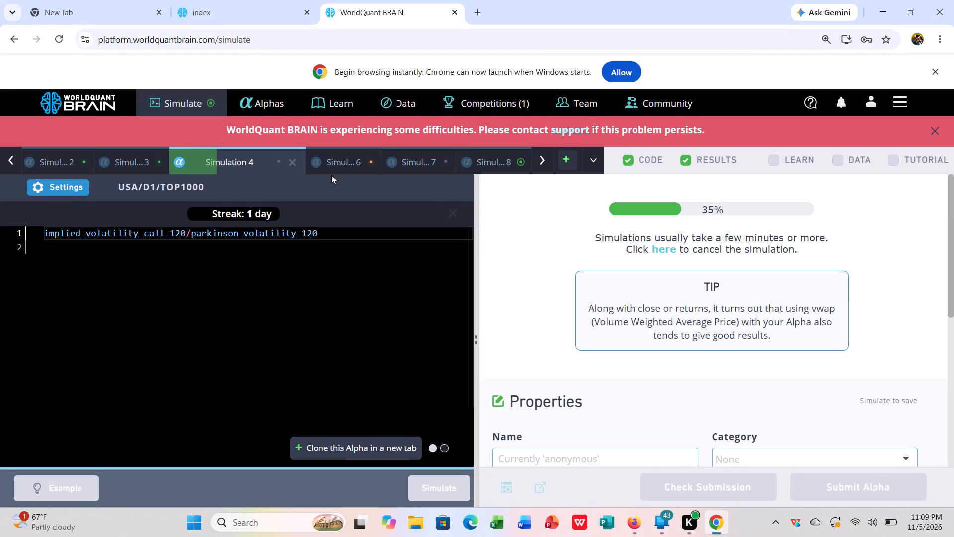
Review Simulation 8's results with the test period shown, checking the IS period summary and the failed IS tests.
click(513, 161)
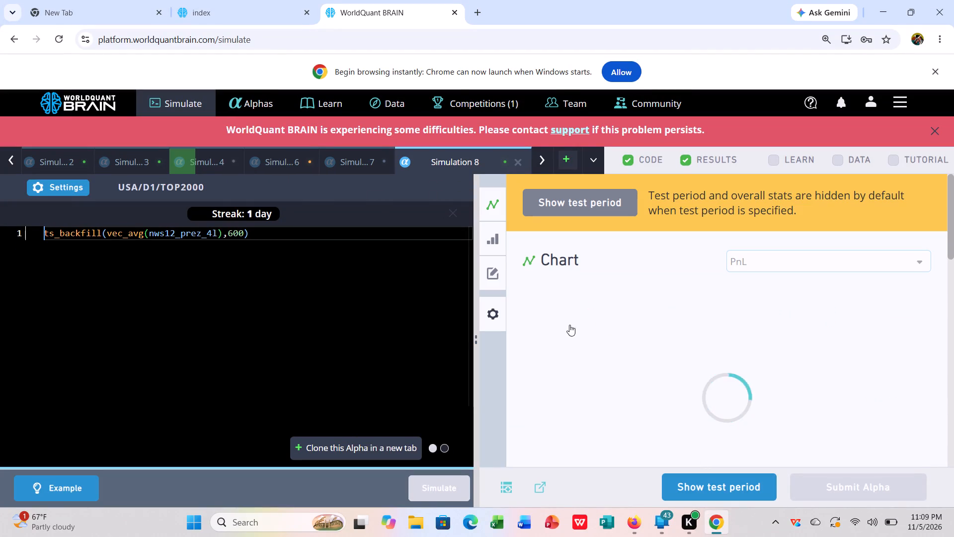
drag(723, 492, 723, 496)
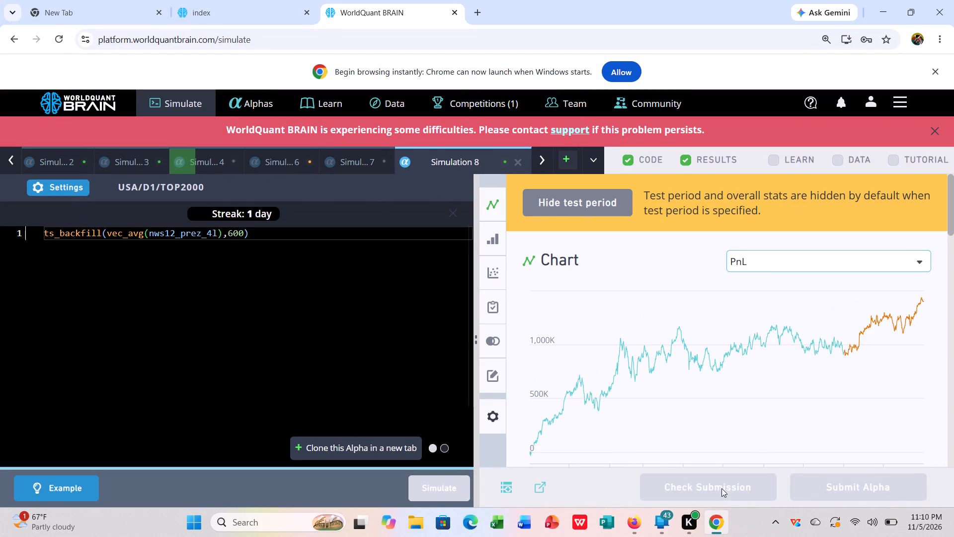
scroll(764, 409, down, 4)
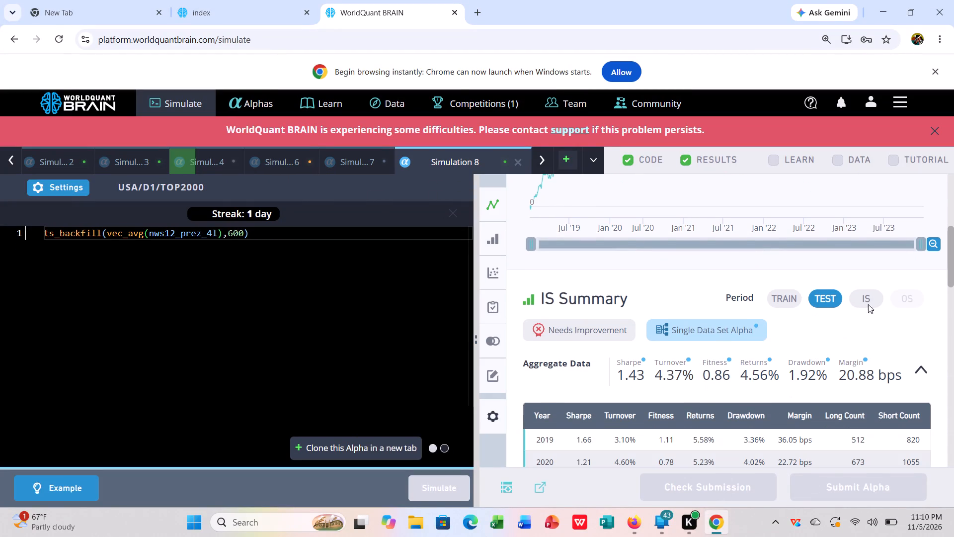
click(871, 297)
scroll(820, 377, down, 2)
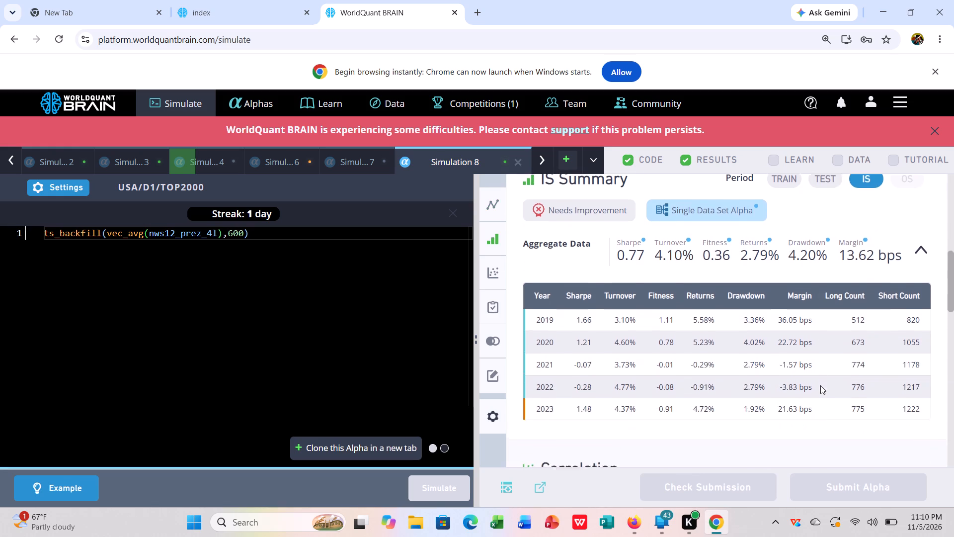
scroll(820, 385, down, 4)
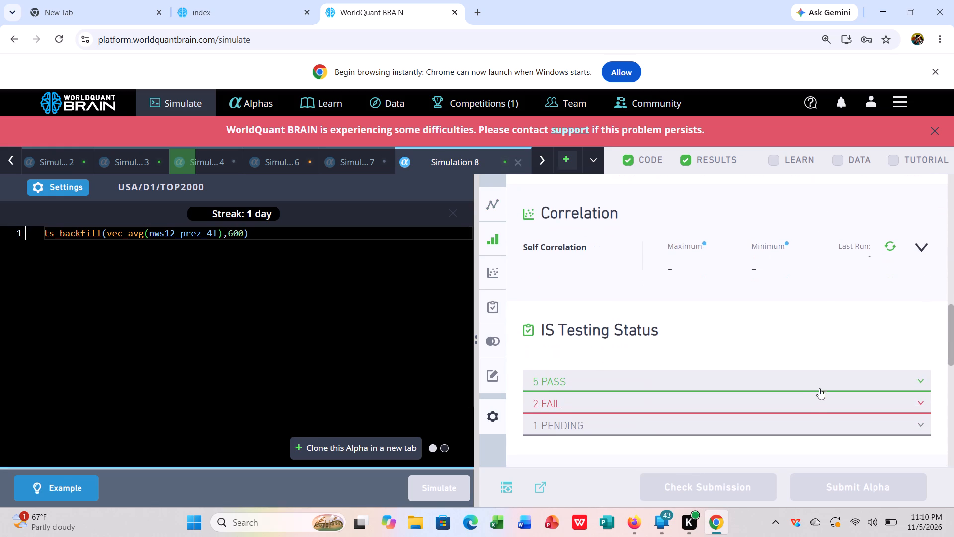
click(817, 397)
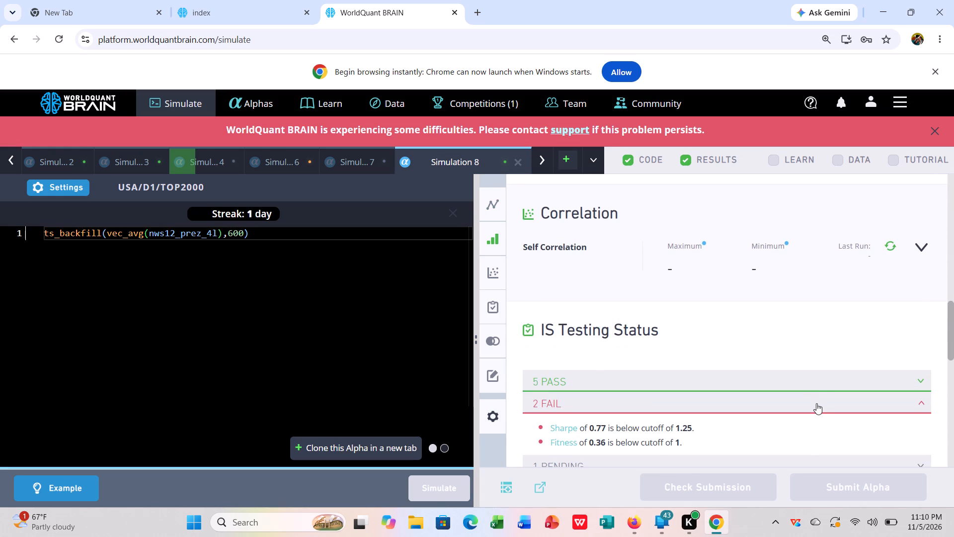
Set the ts_backfill lookback in Simulation 8's expression to 100 and simulate the alpha.
click(242, 232)
click(236, 224)
click(236, 233)
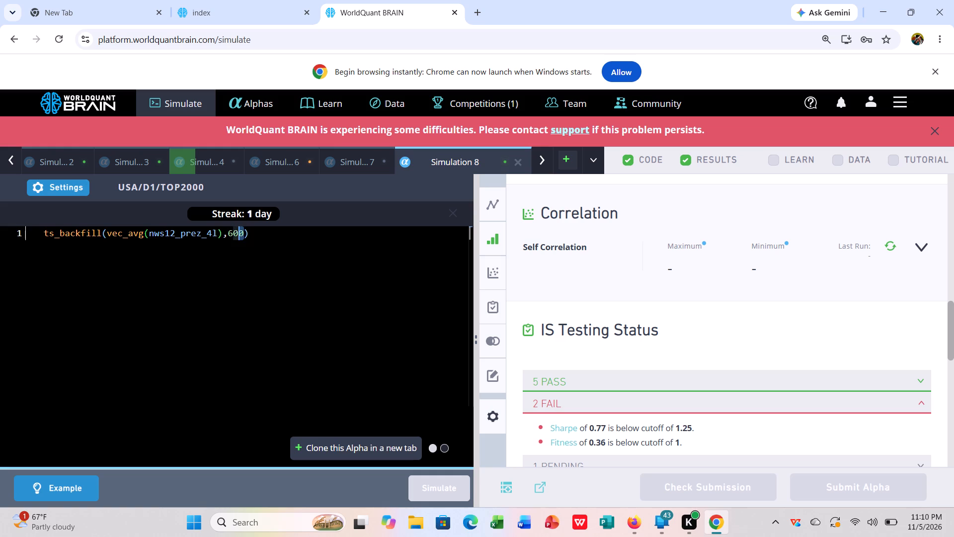
click(233, 238)
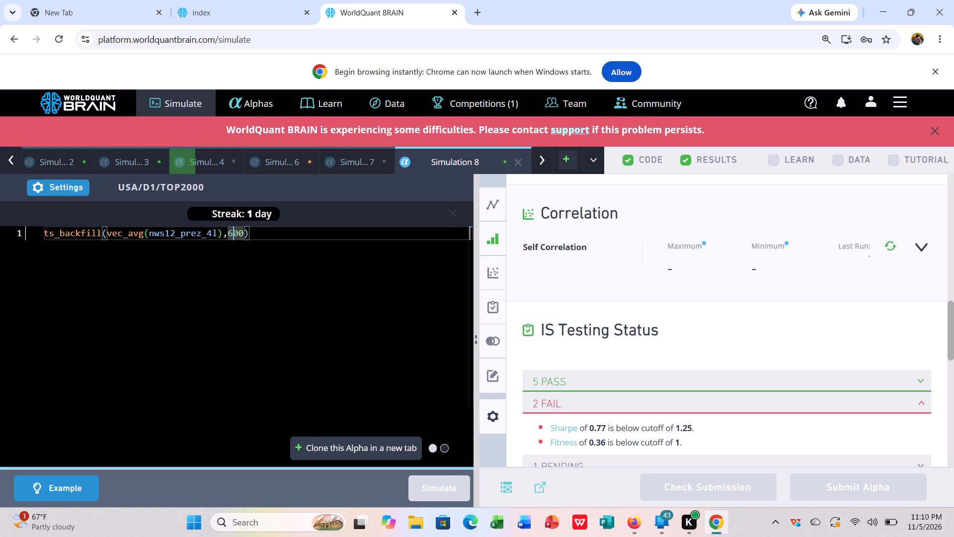
key(BackSpace)
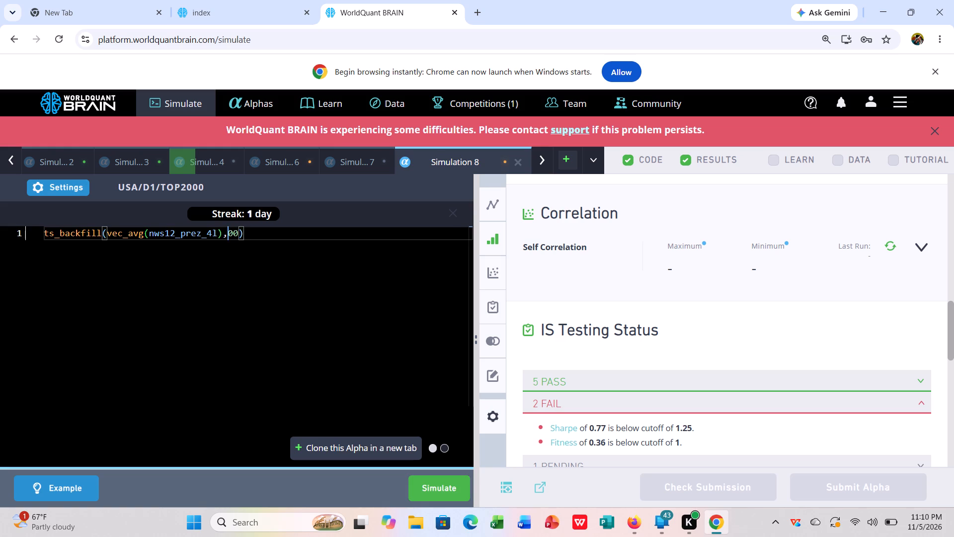
key(1)
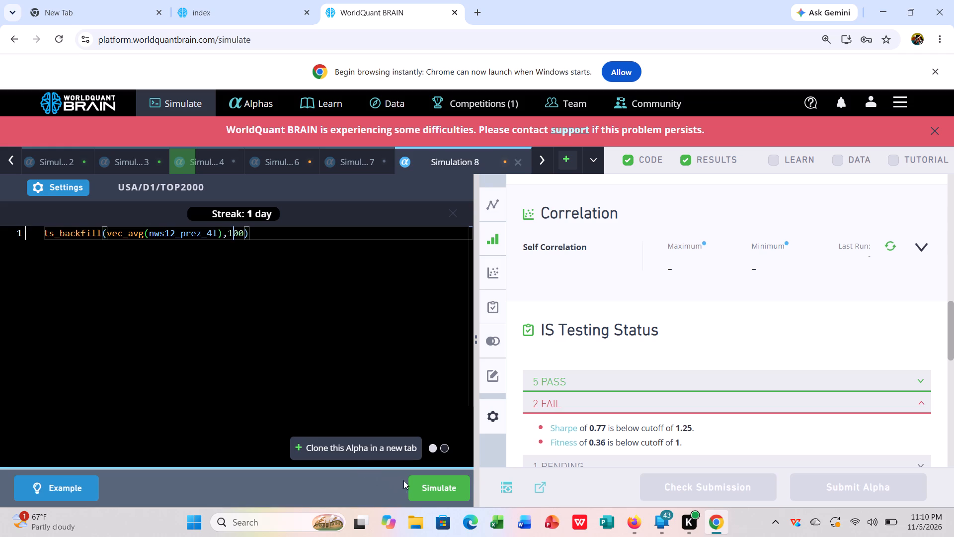
click(424, 486)
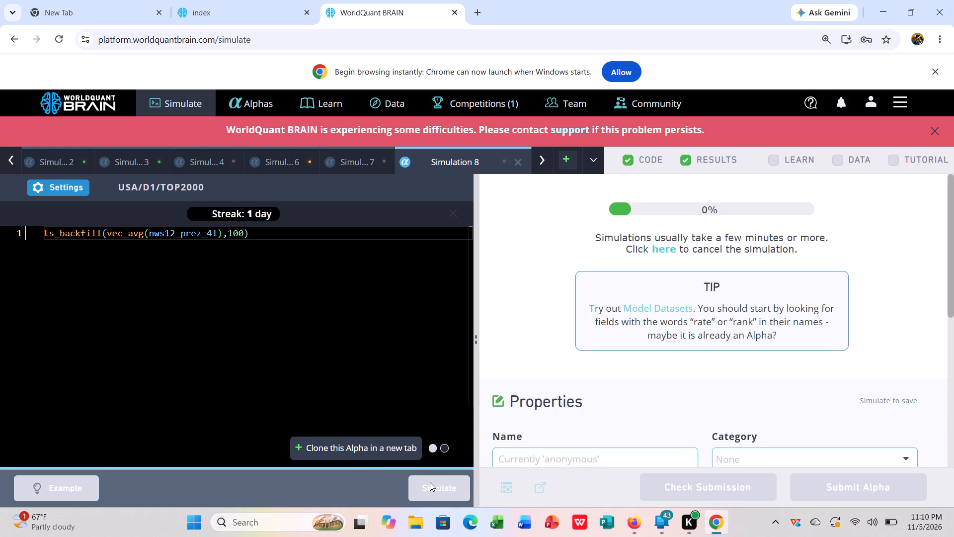
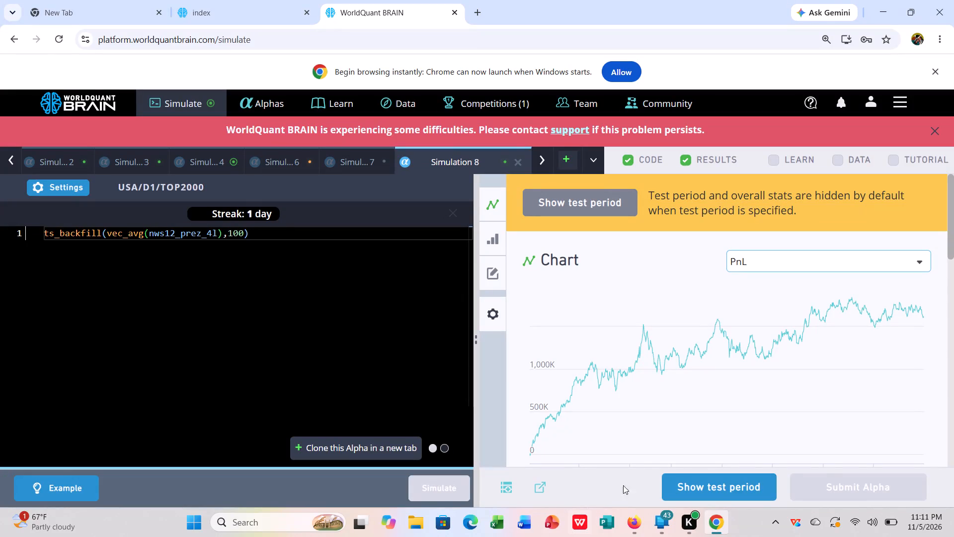
Show the test period for Simulation 8 and review its IS period summary and failed IS tests.
click(738, 486)
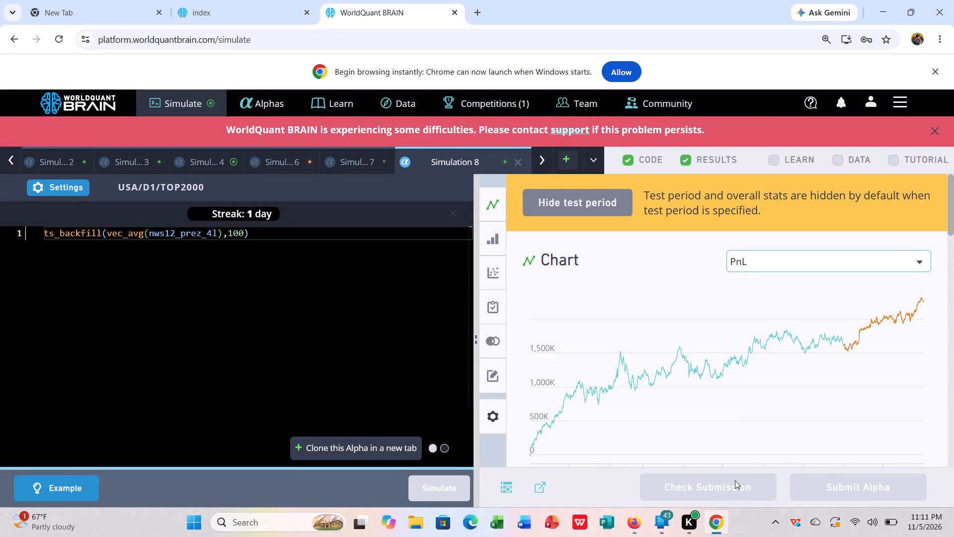
scroll(739, 465, down, 6)
scroll(770, 348, up, 2)
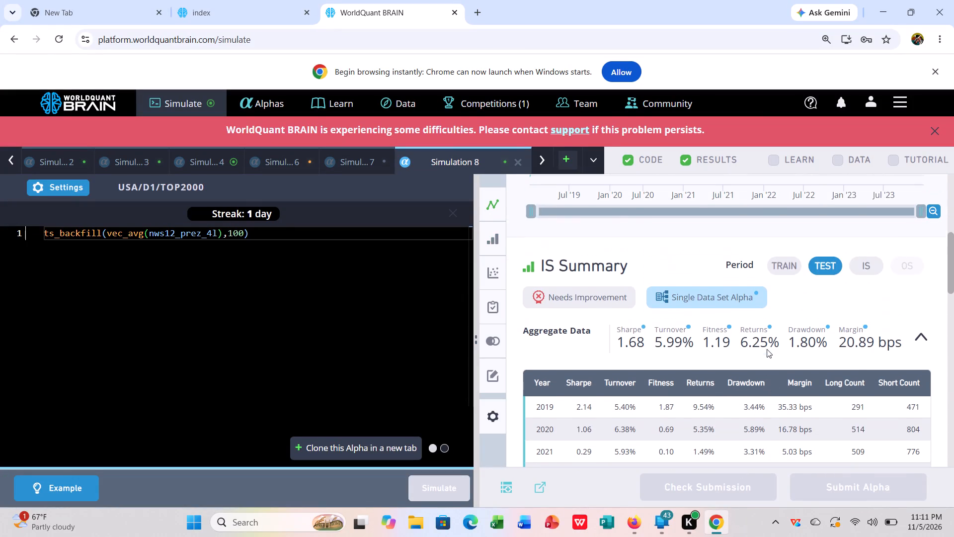
click(859, 296)
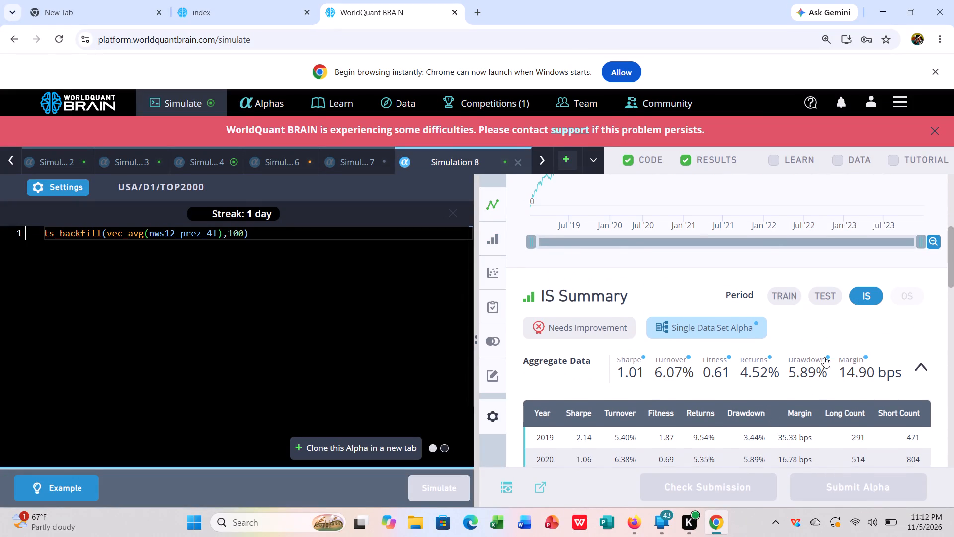
scroll(817, 369, down, 6)
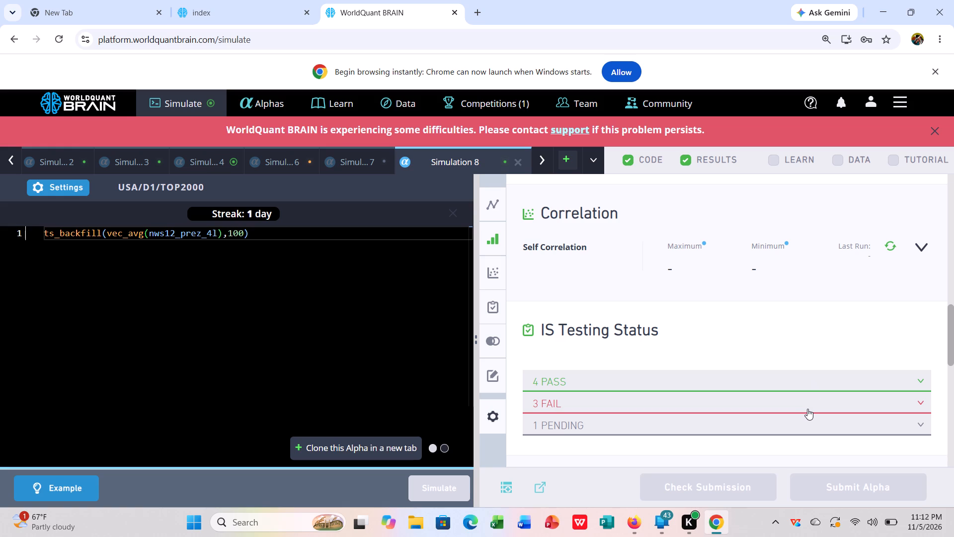
click(808, 402)
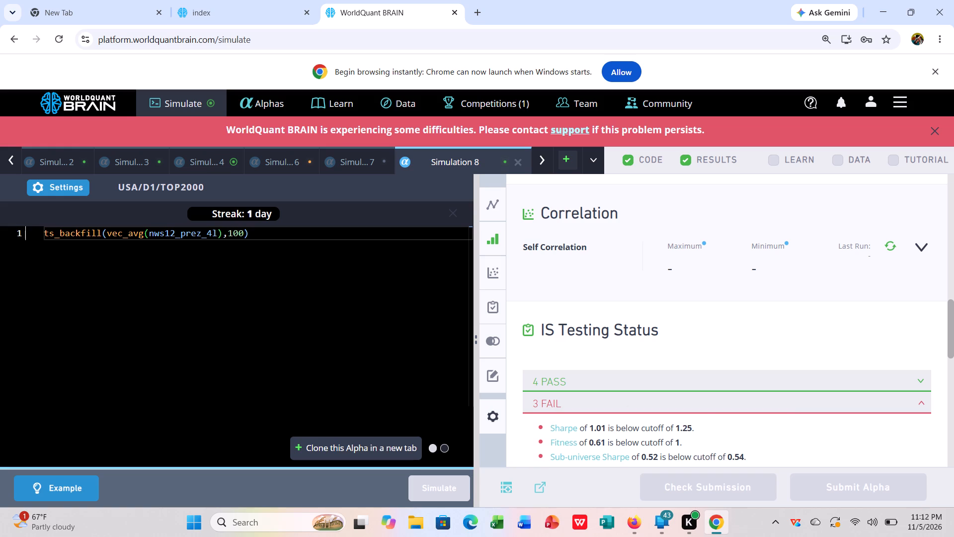
Set the ts_backfill lookback in Simulation 8's expression to 50 and simulate the alpha.
click(241, 234)
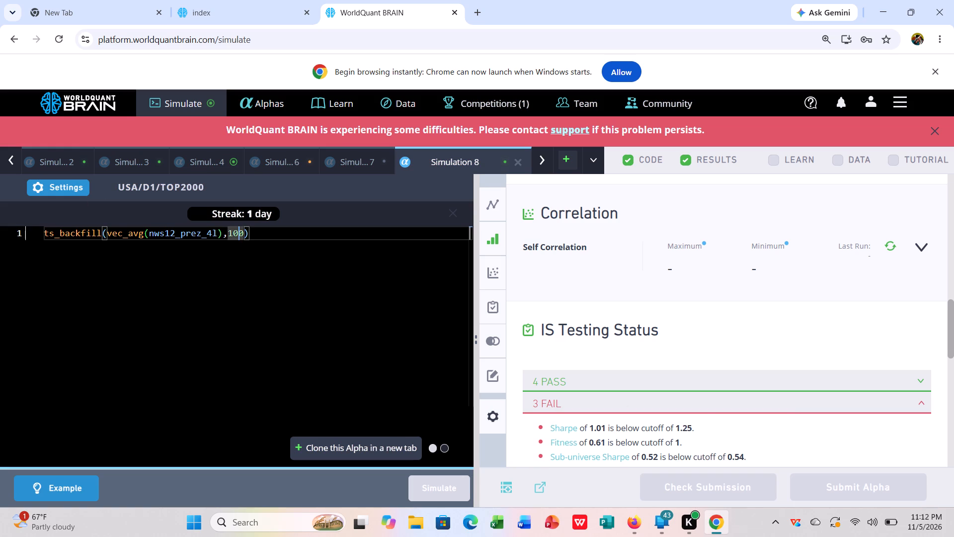
key(BackSpace)
key(BackSpace)
key(5)
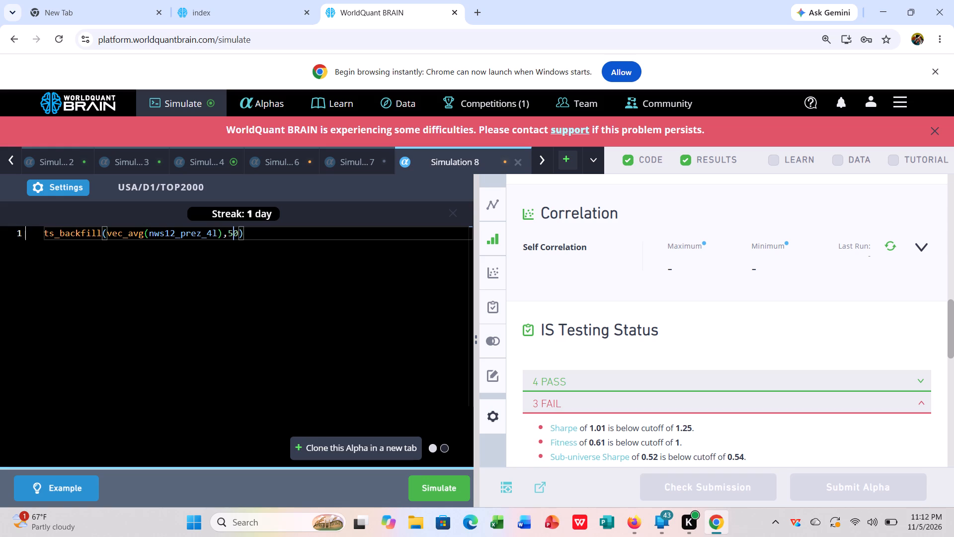
click(447, 485)
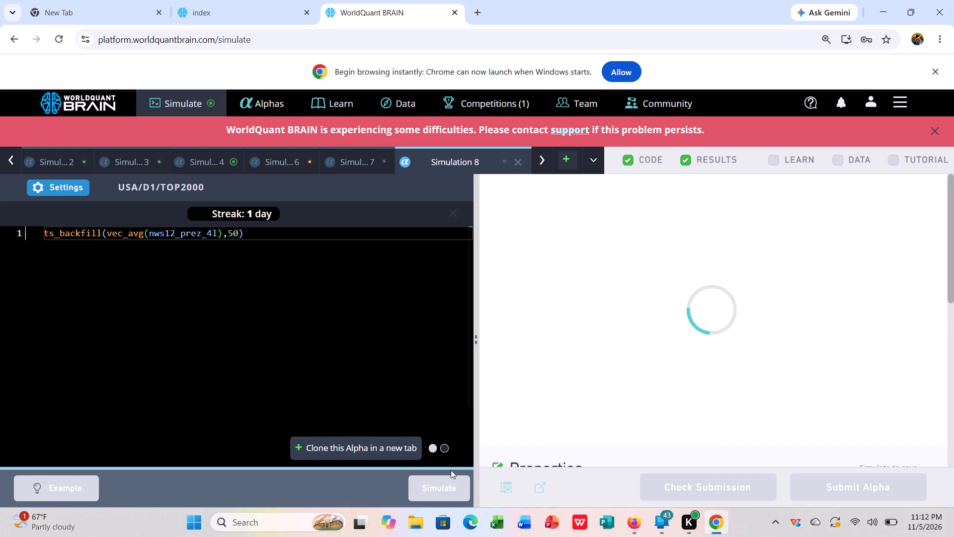
Review Simulation 4's results with the test period shown, checking the IS period summary, current settings and failed IS tests.
click(208, 162)
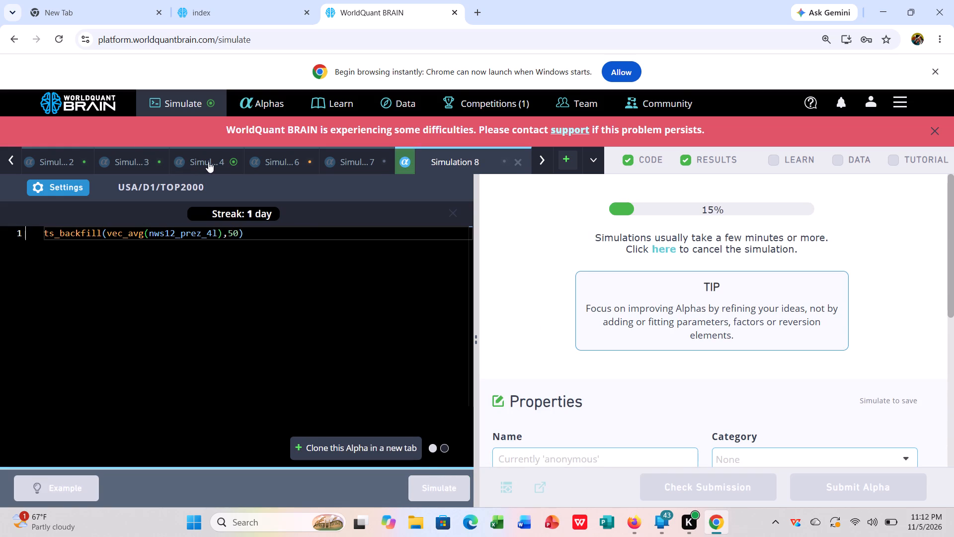
drag(697, 483, 697, 483)
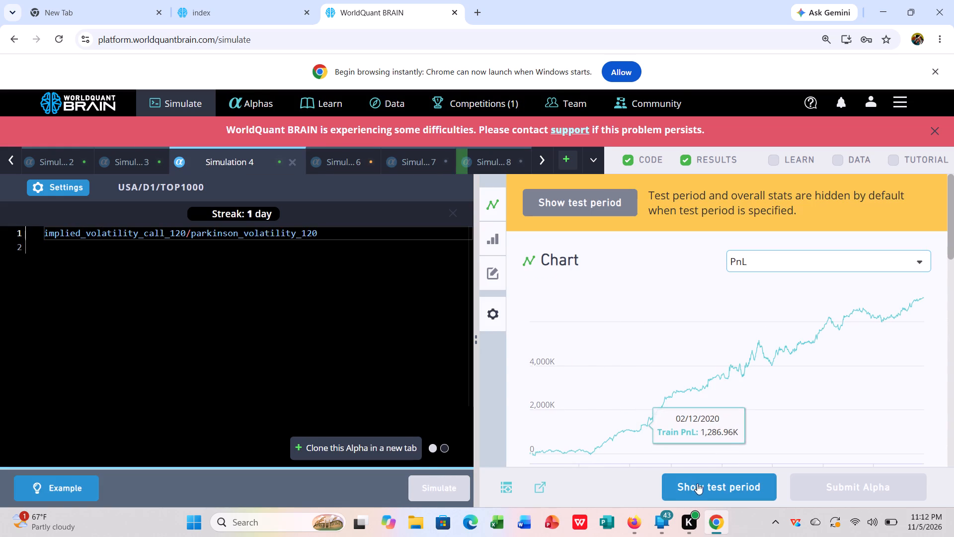
drag(697, 483, 697, 477)
scroll(737, 357, down, 5)
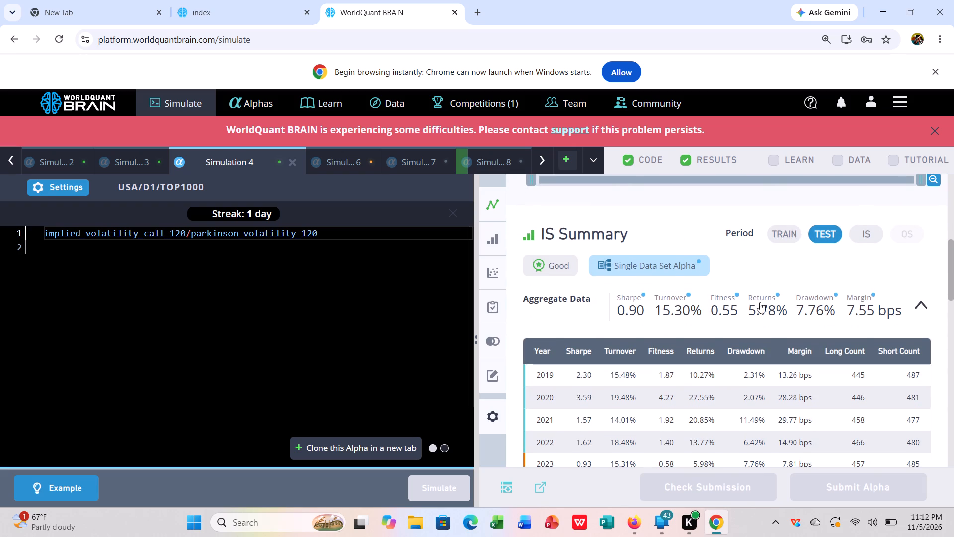
click(865, 234)
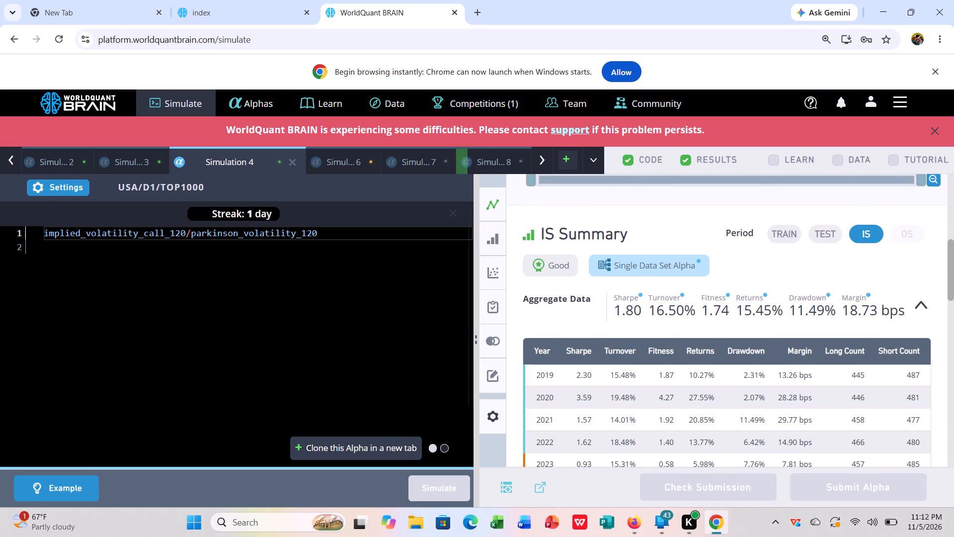
click(69, 186)
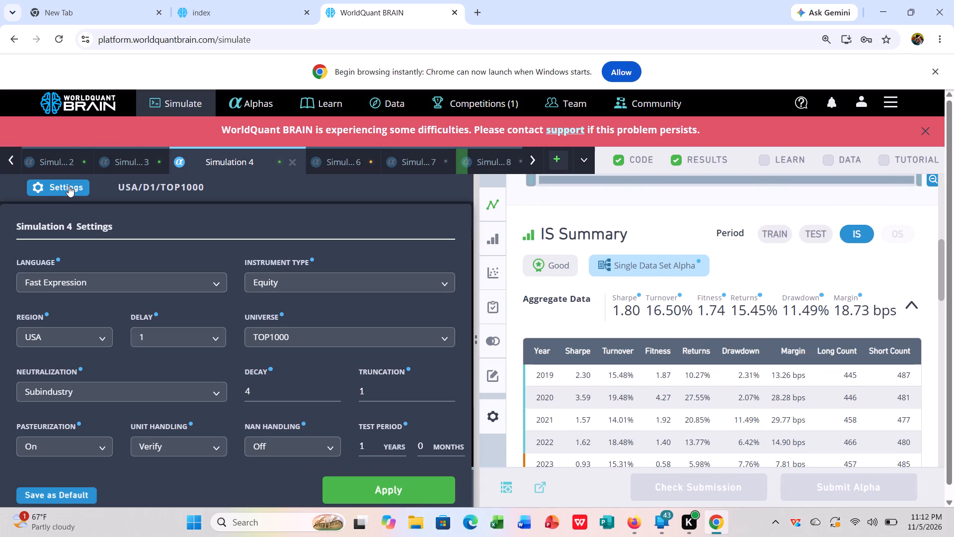
scroll(637, 346, down, 2)
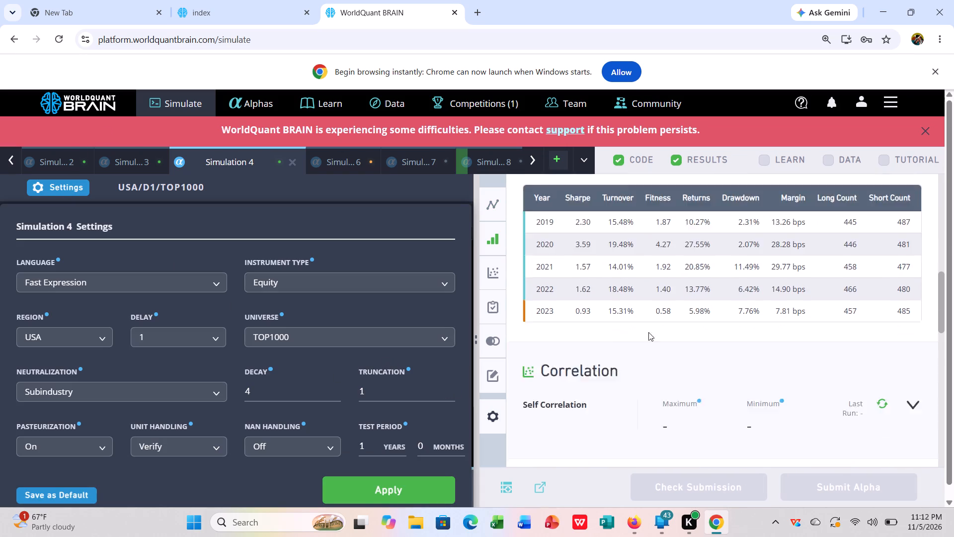
scroll(648, 332, down, 4)
click(660, 335)
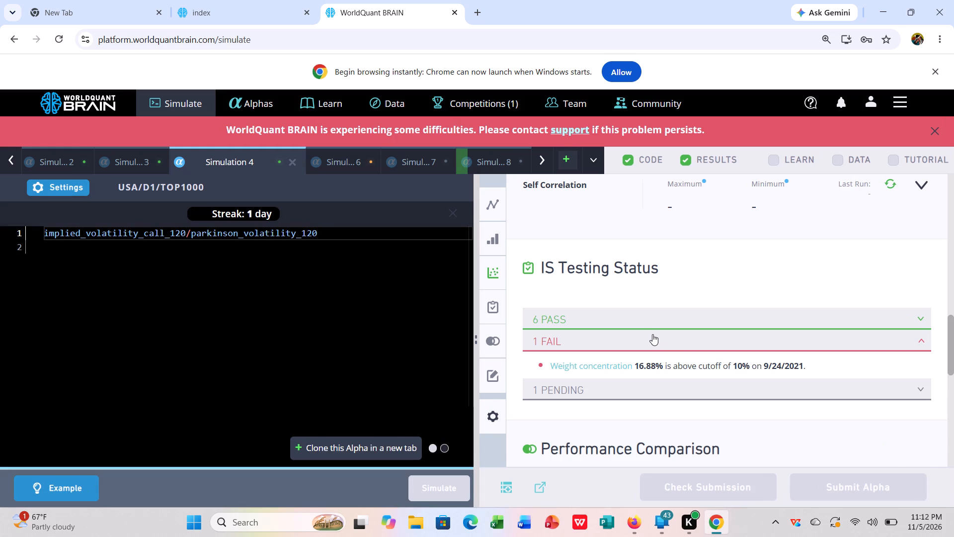
Set Simulation 4's universe to TOPSP500, apply the settings and simulate the alpha.
click(71, 187)
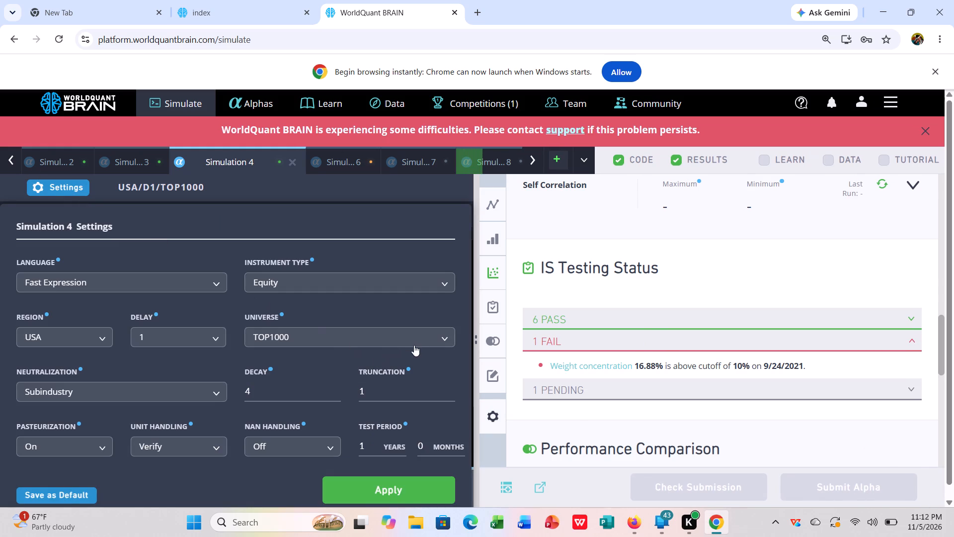
click(419, 336)
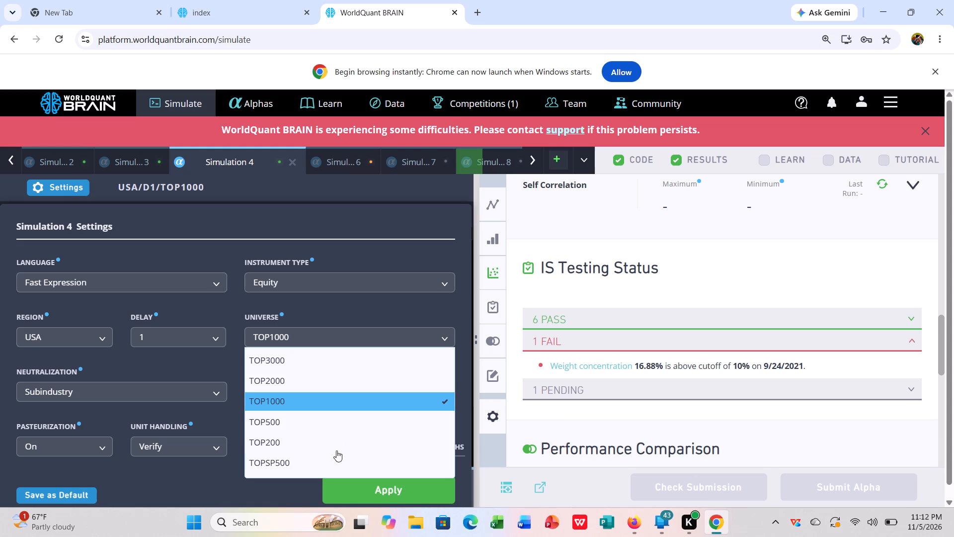
click(323, 458)
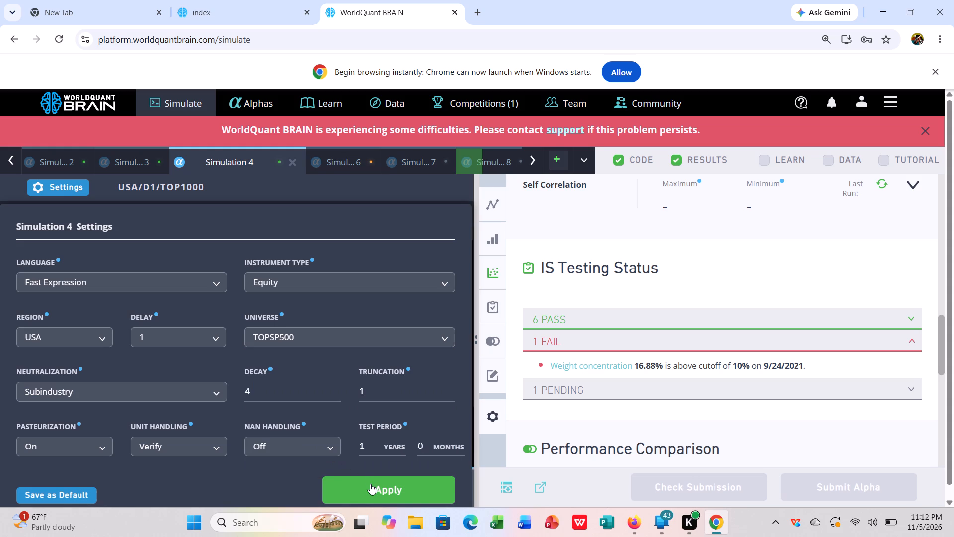
click(371, 487)
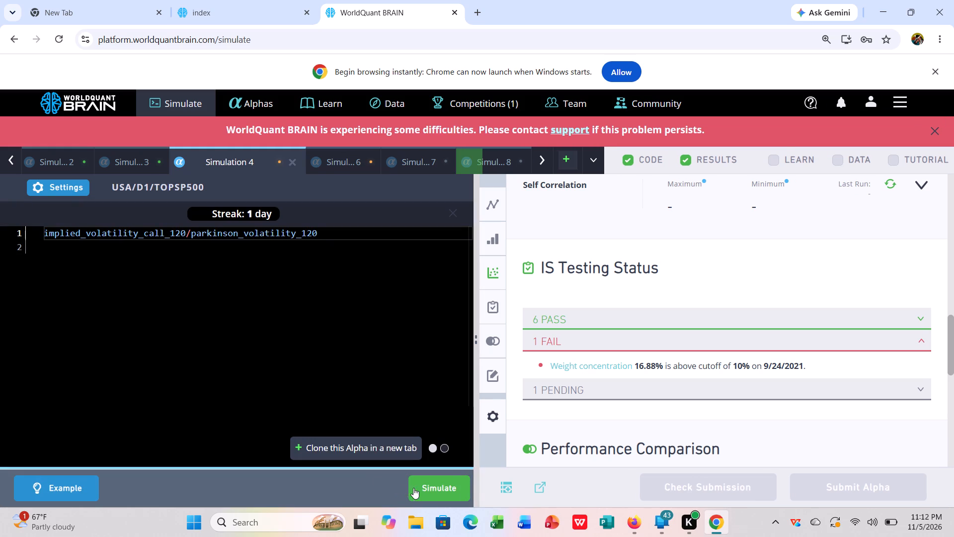
click(424, 486)
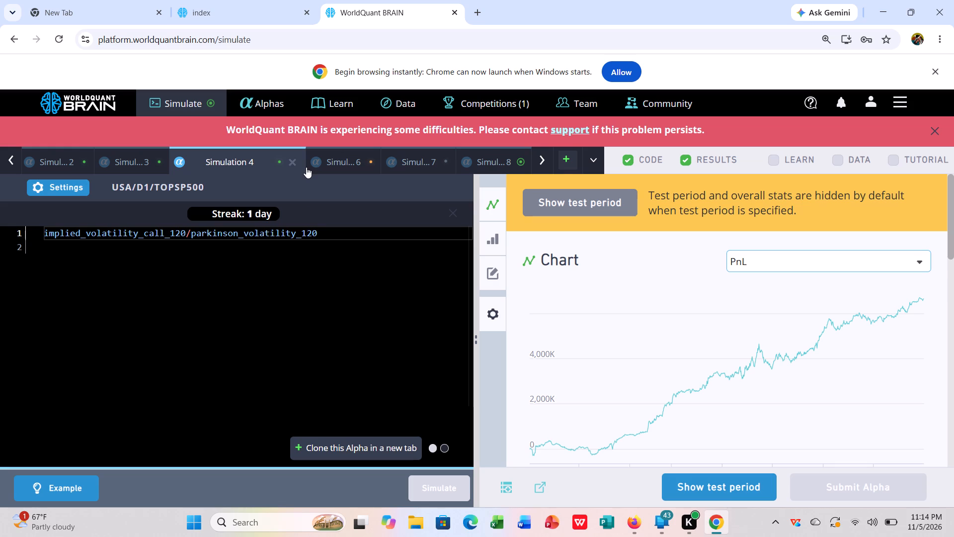
Review Simulation 4's new results with the test period shown, checking the IS summary and the failed IS tests.
click(692, 494)
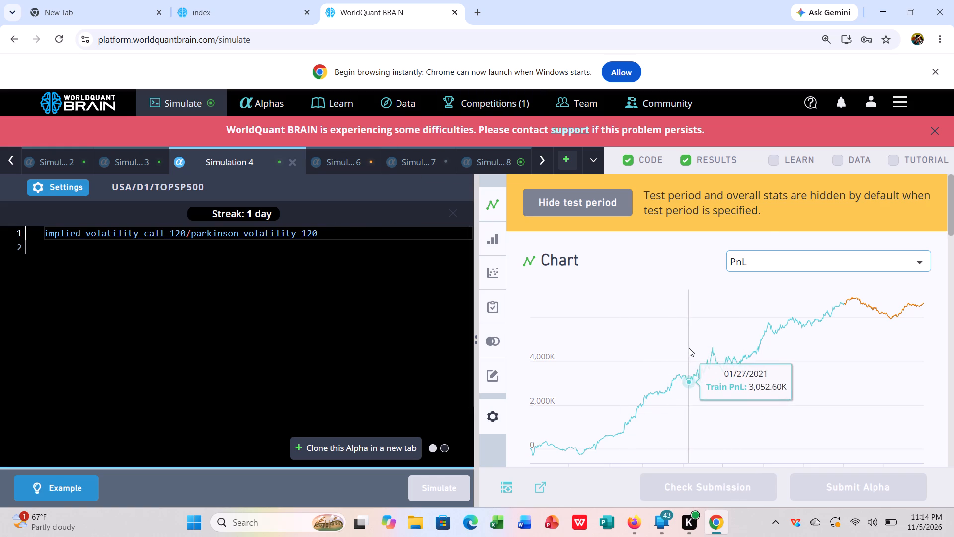
scroll(682, 335, down, 4)
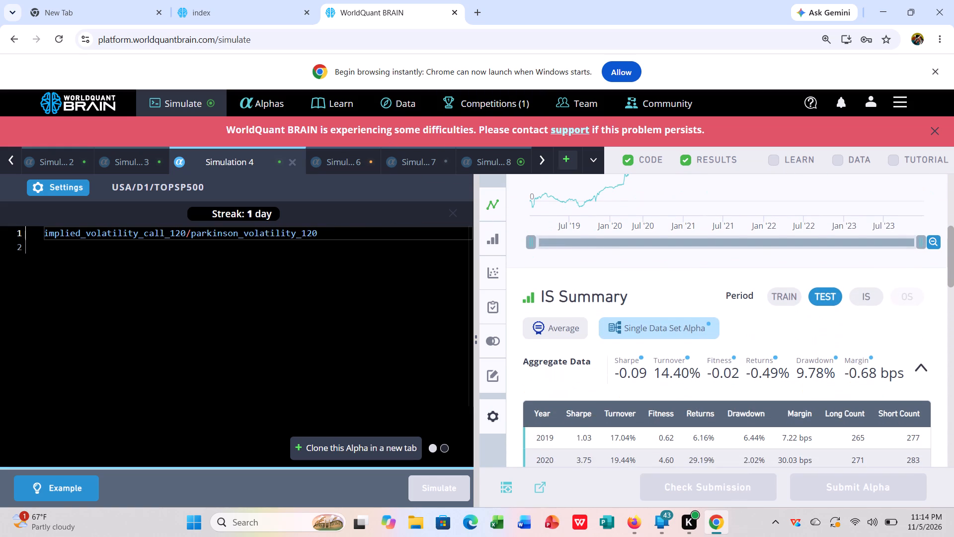
click(861, 295)
scroll(713, 353, down, 6)
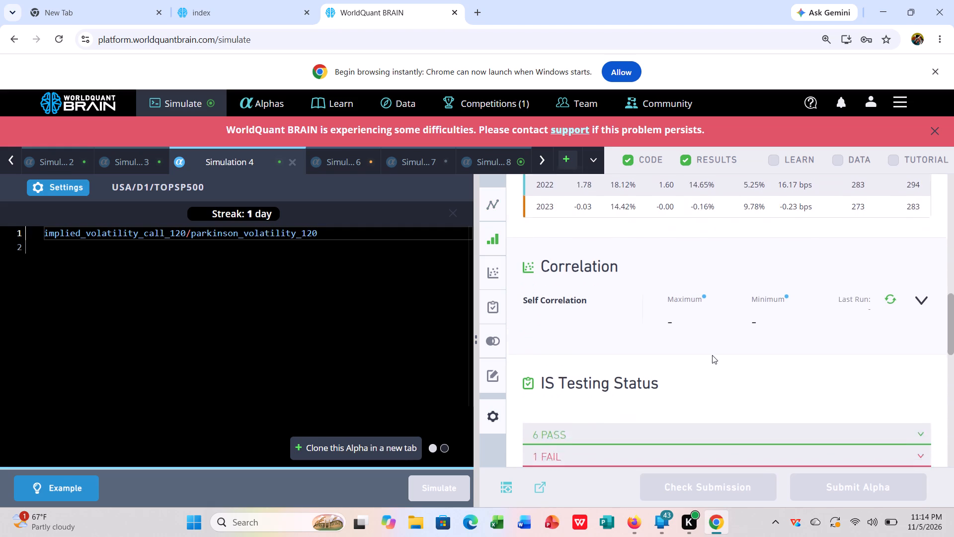
click(718, 398)
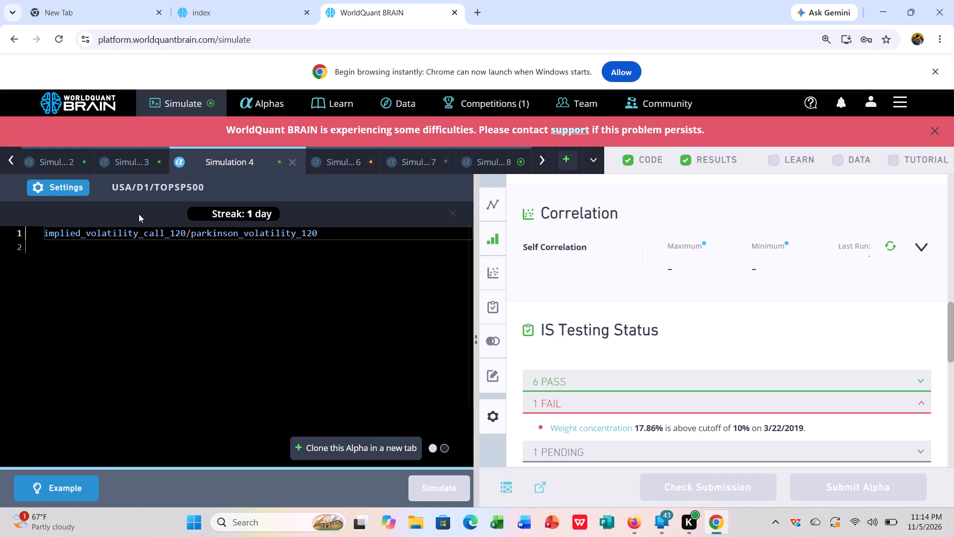
Open the universe choices in Simulation 4's settings.
click(76, 184)
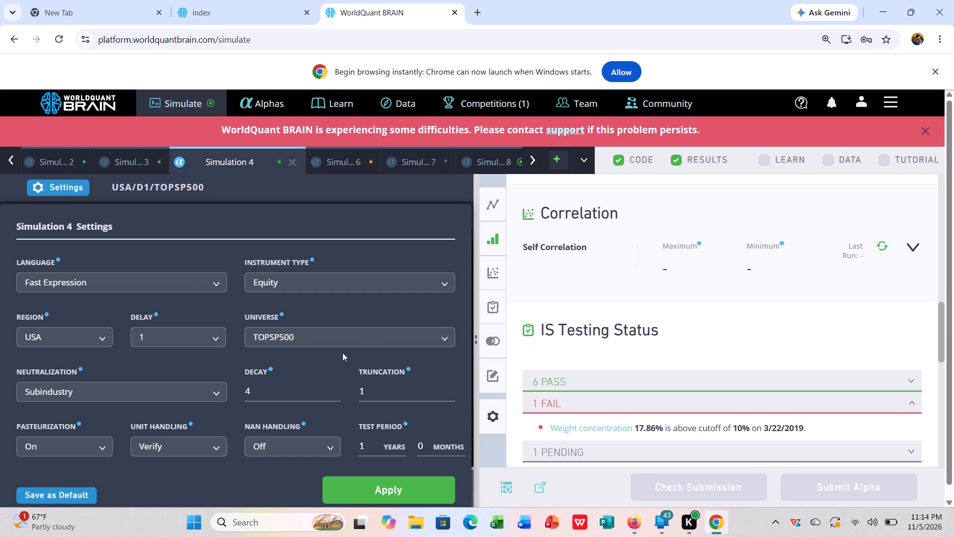
click(405, 337)
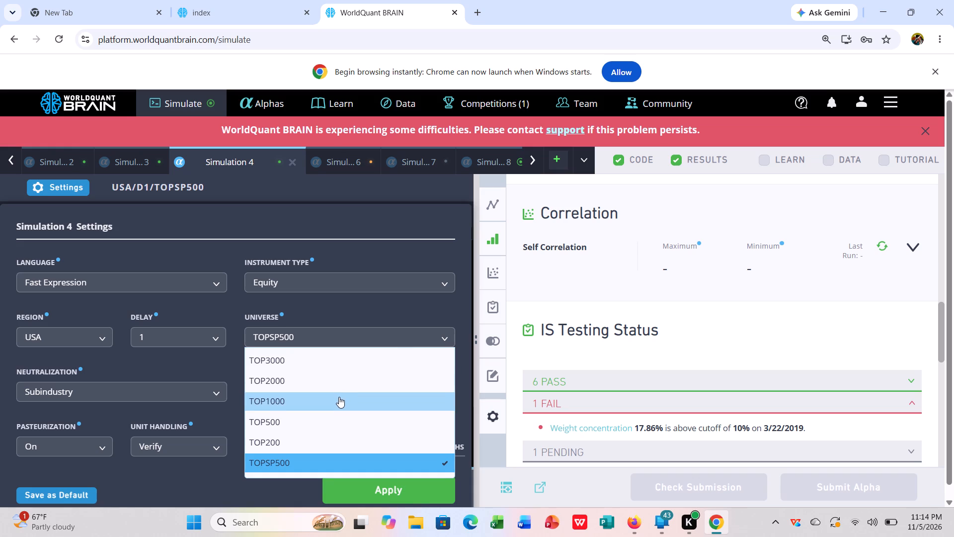
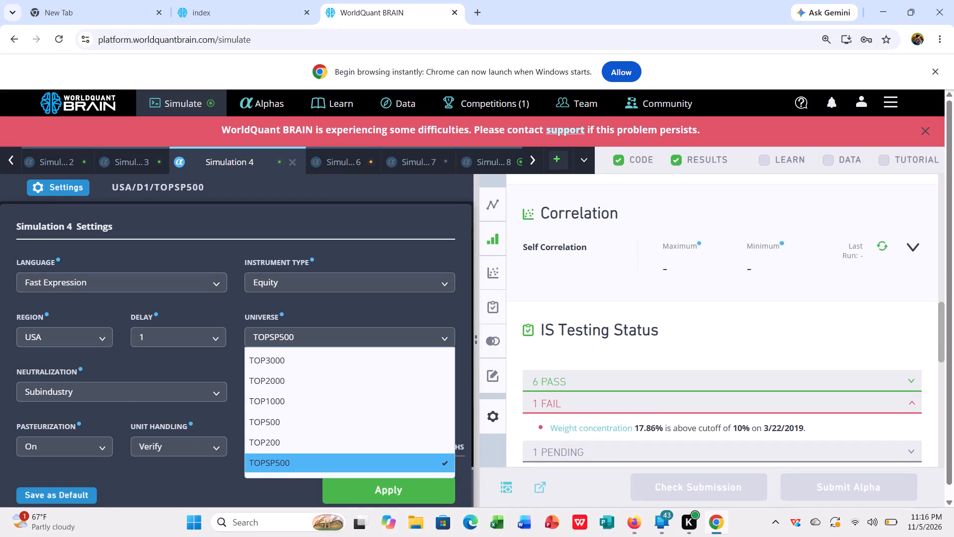
Set Simulation 4's universe to TOP200, apply the settings and simulate the alpha.
click(293, 437)
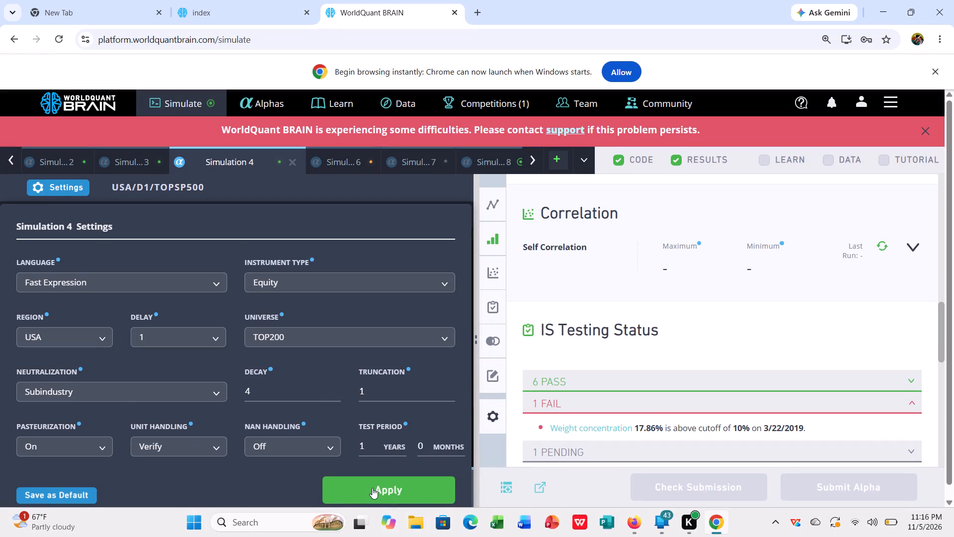
click(373, 487)
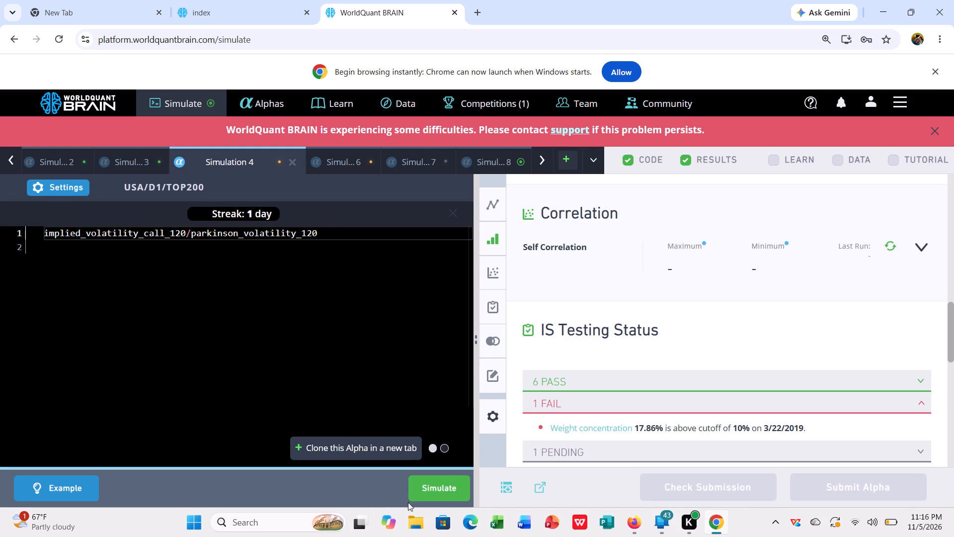
click(442, 482)
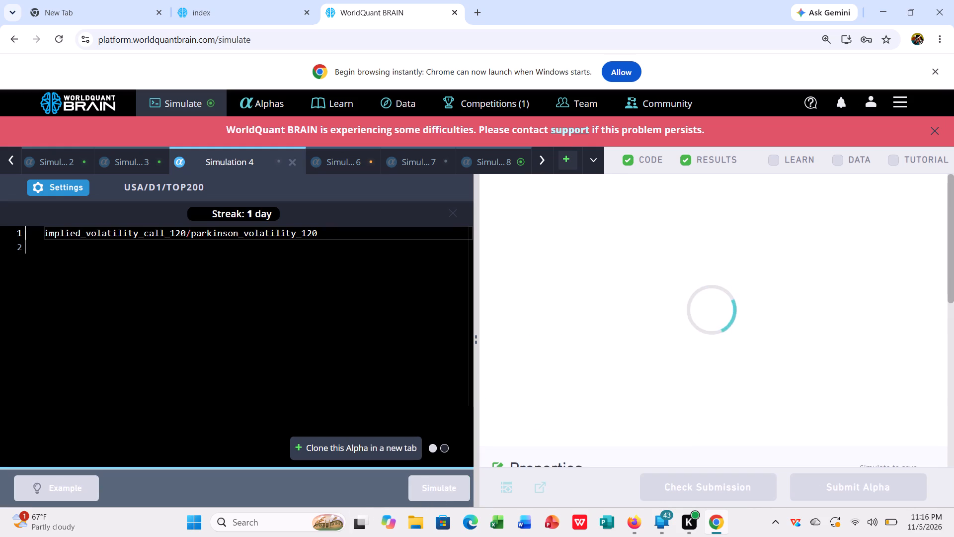
Review Simulation 8's results with the test period shown, checking the IS period summary and the failed IS tests.
click(520, 157)
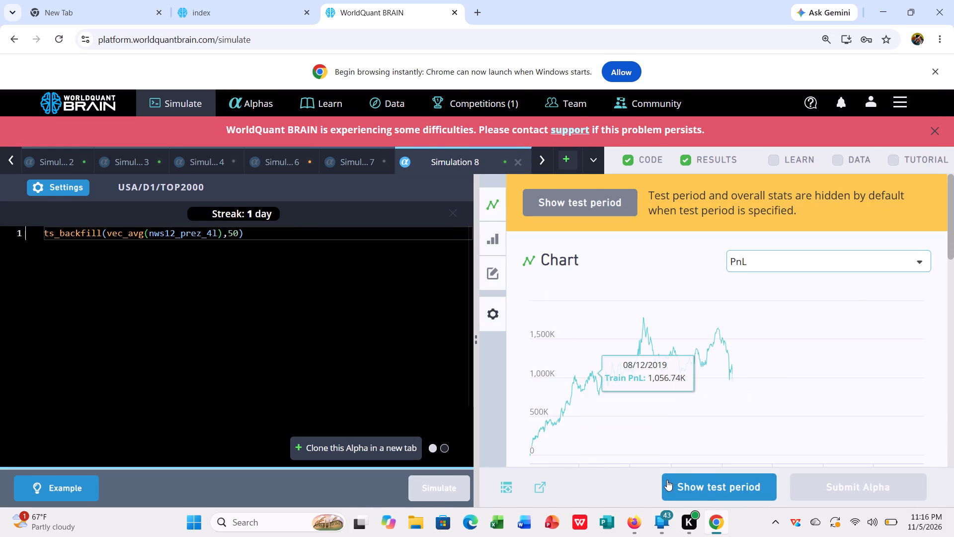
drag(702, 483, 701, 477)
scroll(716, 426, down, 6)
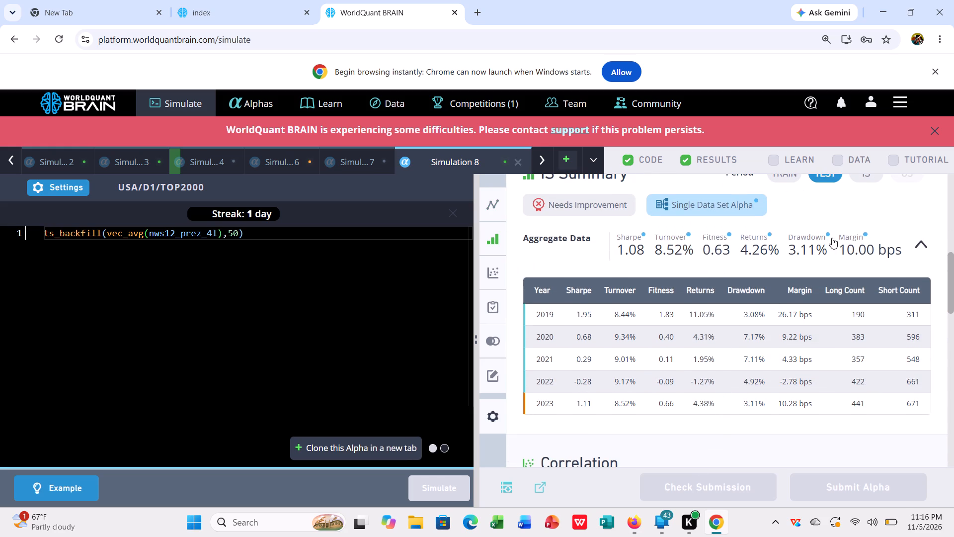
scroll(823, 248, up, 1)
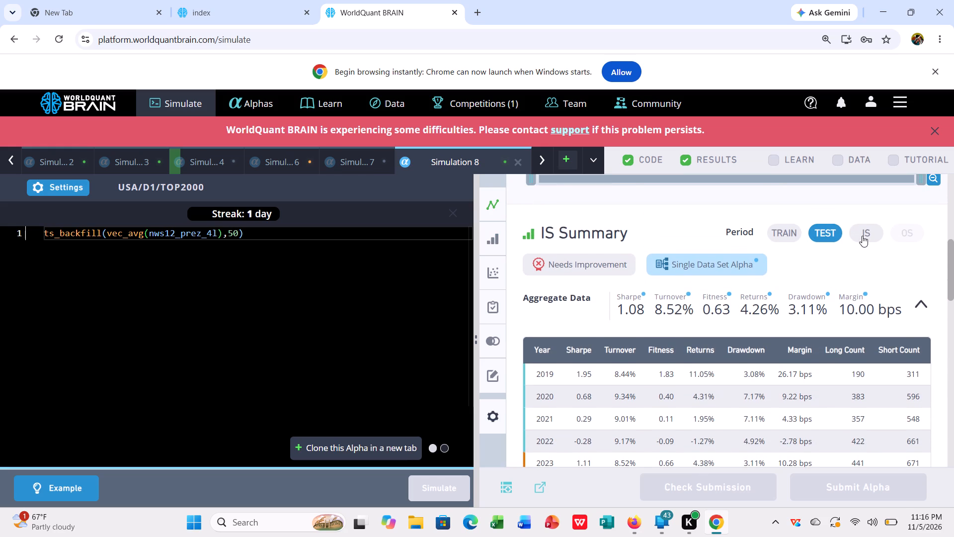
click(862, 234)
scroll(828, 322, down, 5)
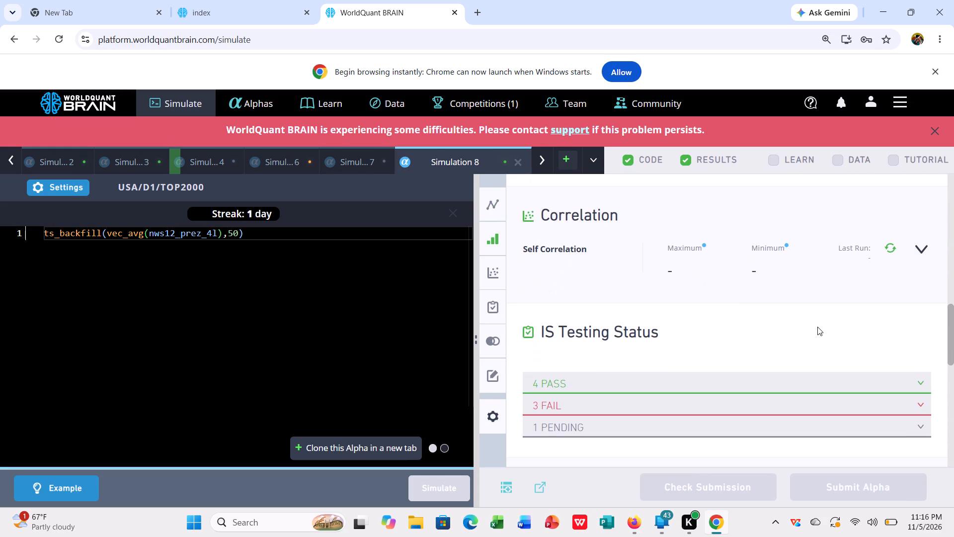
click(783, 393)
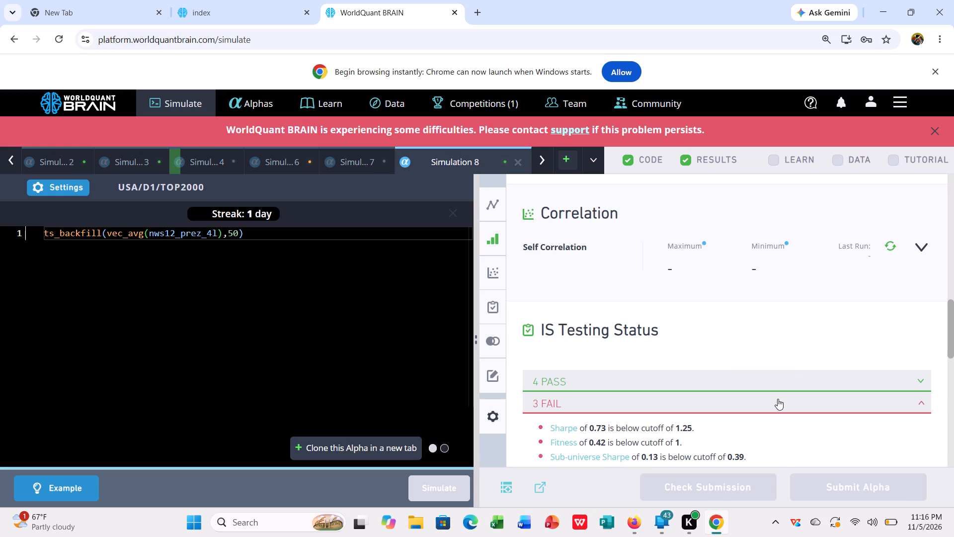
scroll(764, 408, down, 1)
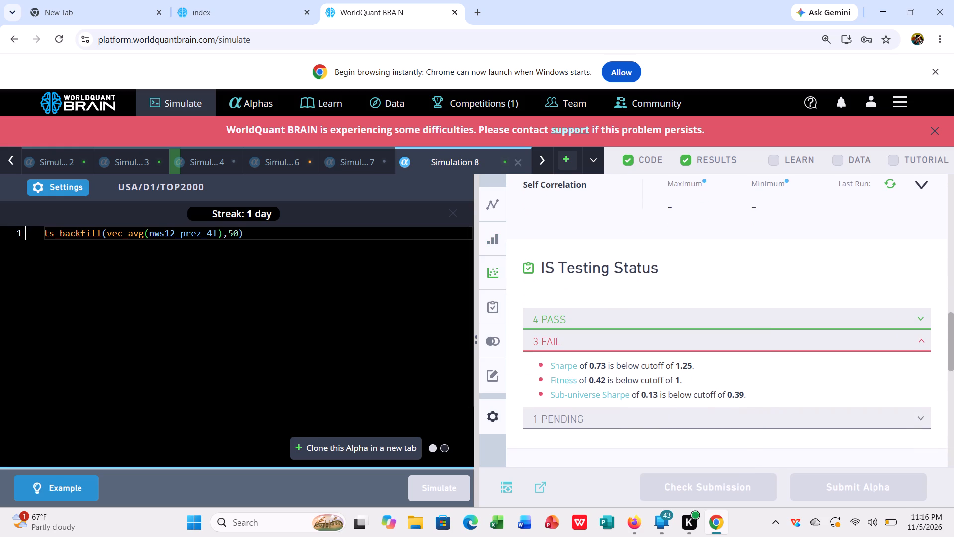
Set the ts_backfill lookback in Simulation 8's expression to 150 and simulate the alpha.
click(240, 231)
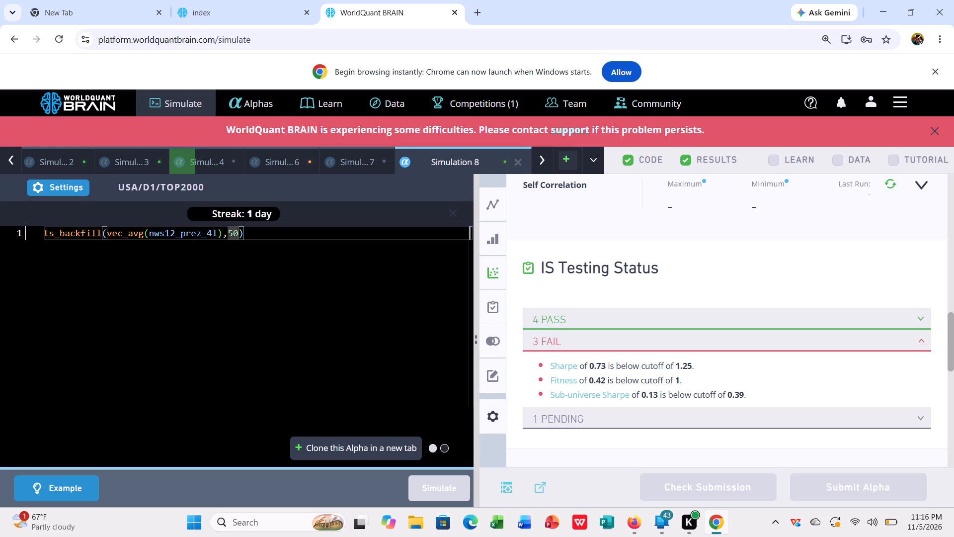
key(BackSpace)
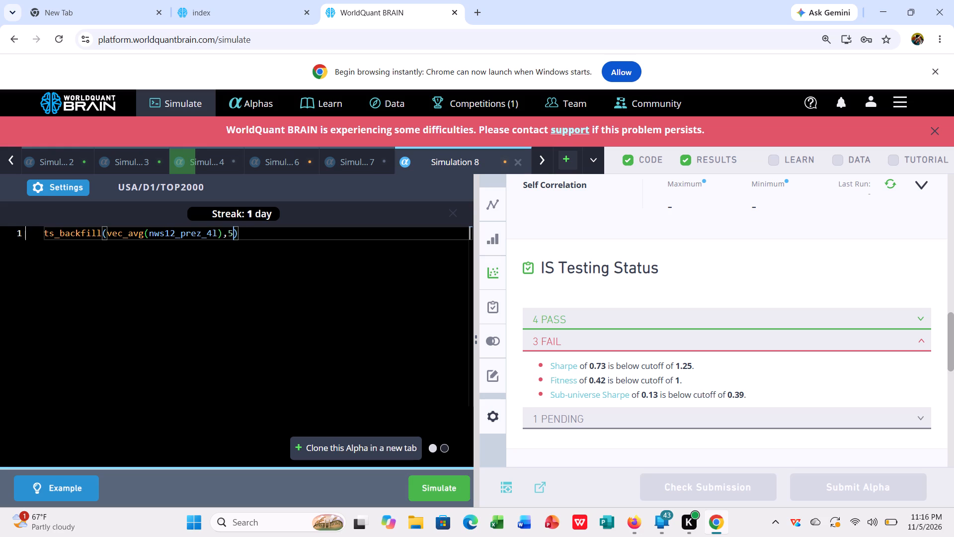
key(BackSpace)
text(15)
key(0)
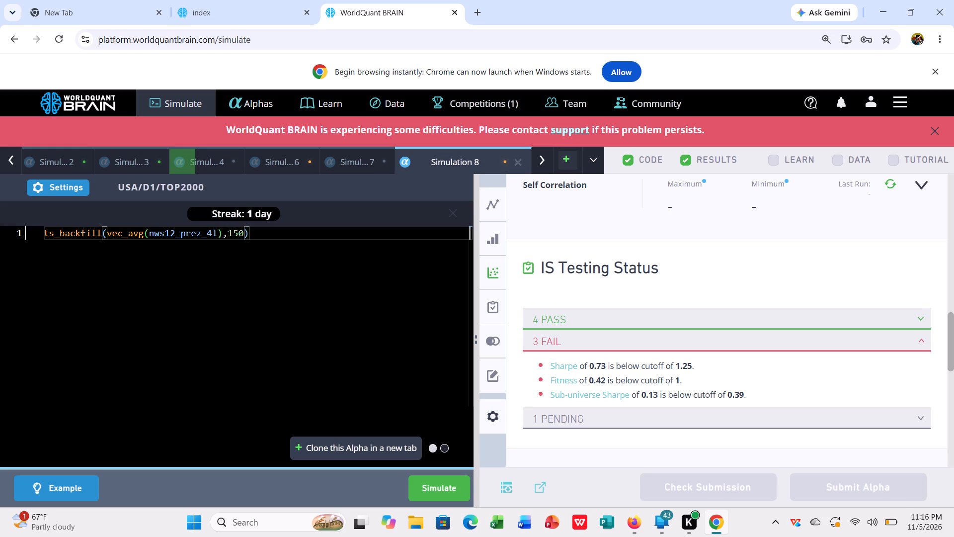
drag(446, 483, 449, 478)
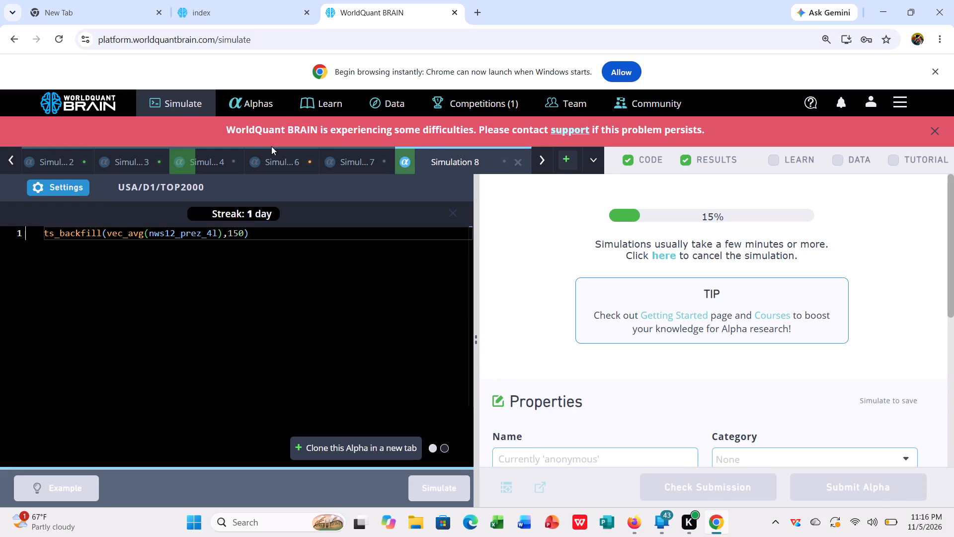
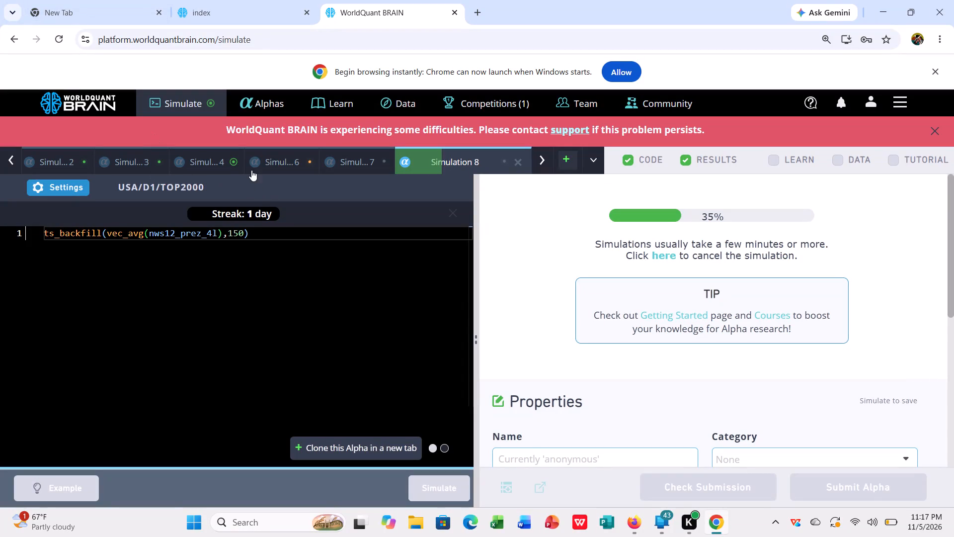
Review Simulation 4's results with the test period shown, checking the IS period summary and the failed IS tests.
click(236, 159)
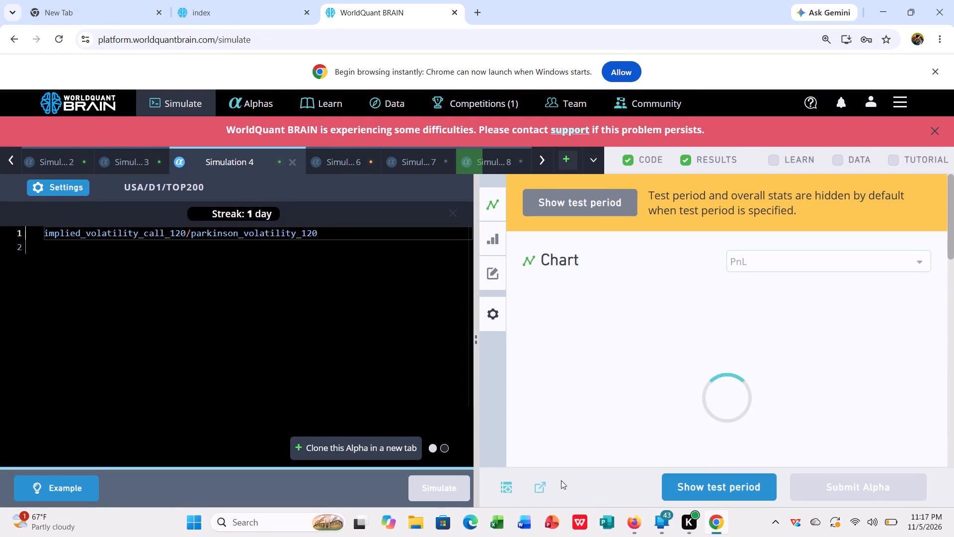
click(752, 480)
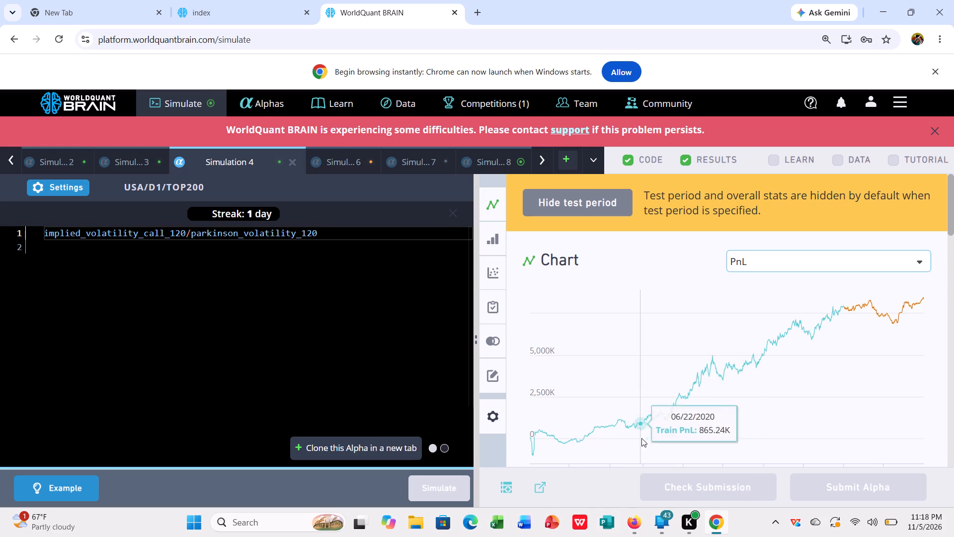
scroll(662, 414, down, 5)
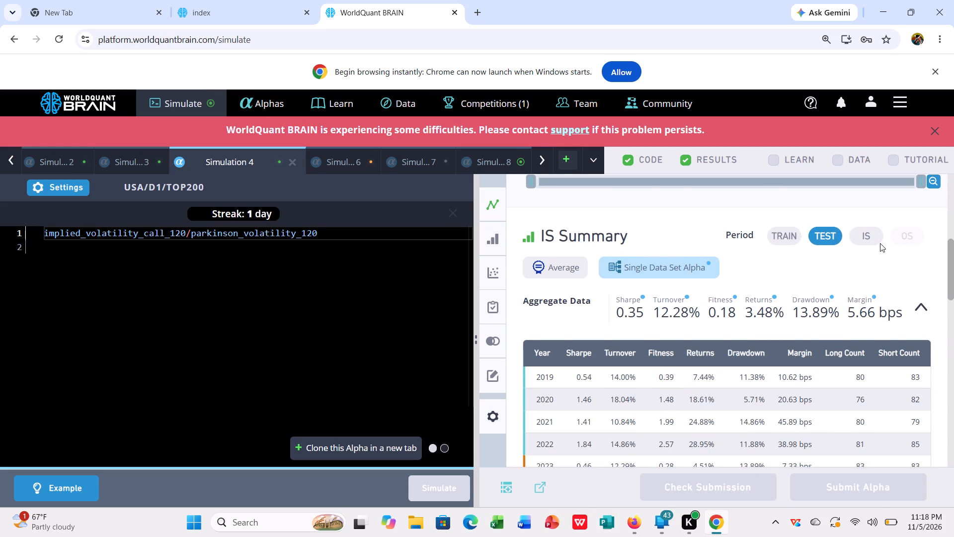
click(868, 236)
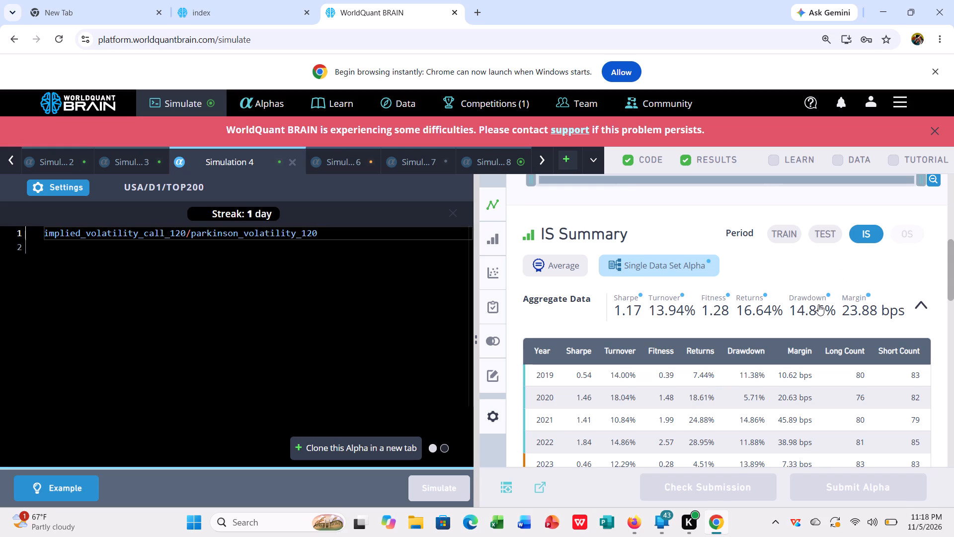
scroll(818, 304, down, 6)
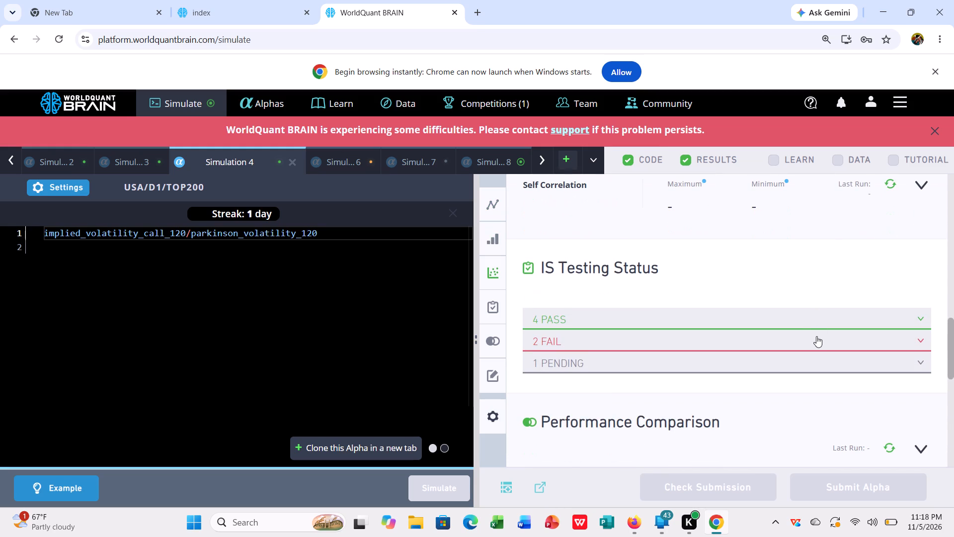
click(817, 336)
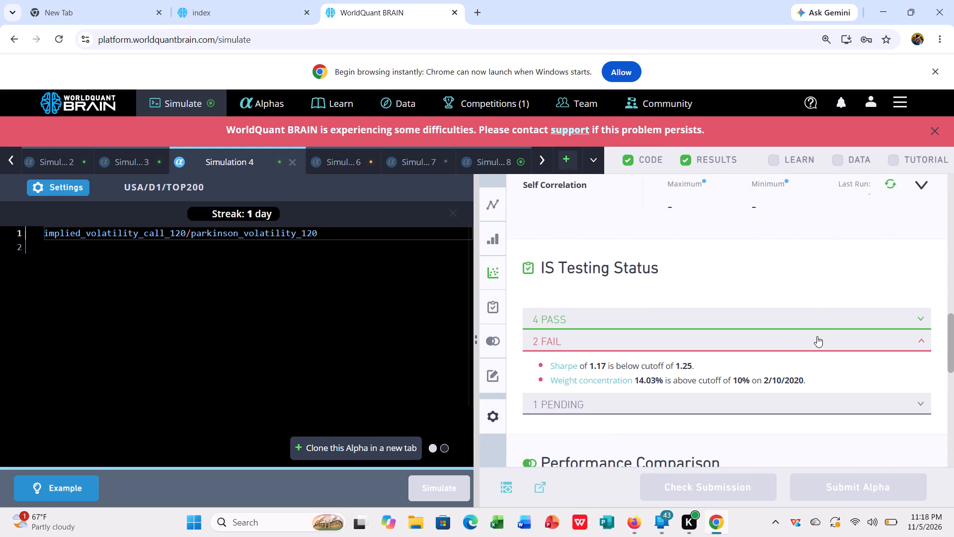
Set Simulation 4's universe to TOP500 and neutralization to None, apply the settings and simulate the alpha.
click(52, 190)
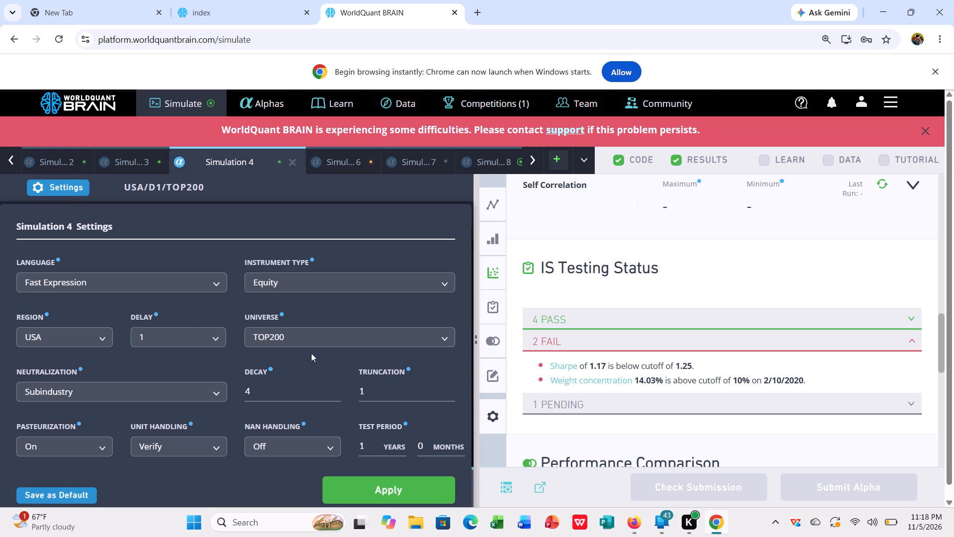
click(330, 337)
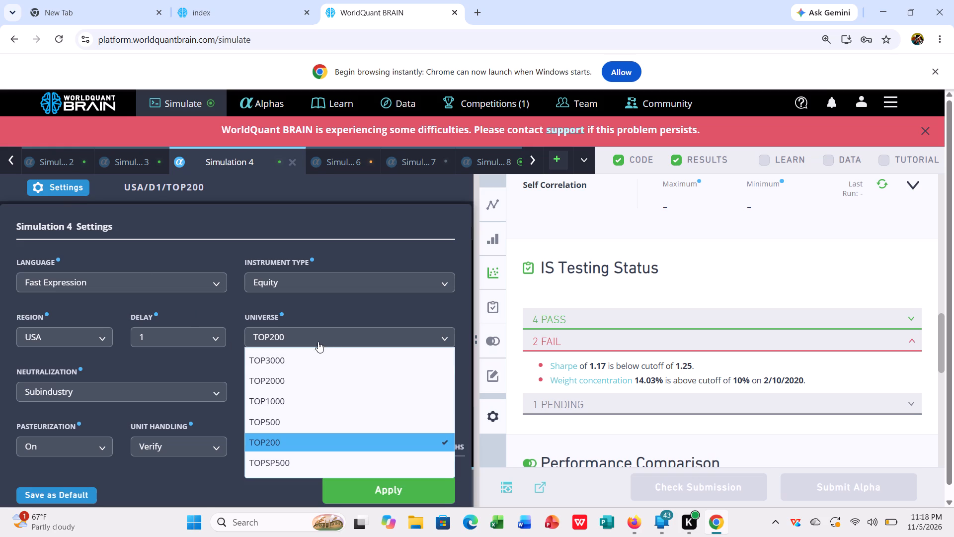
click(284, 417)
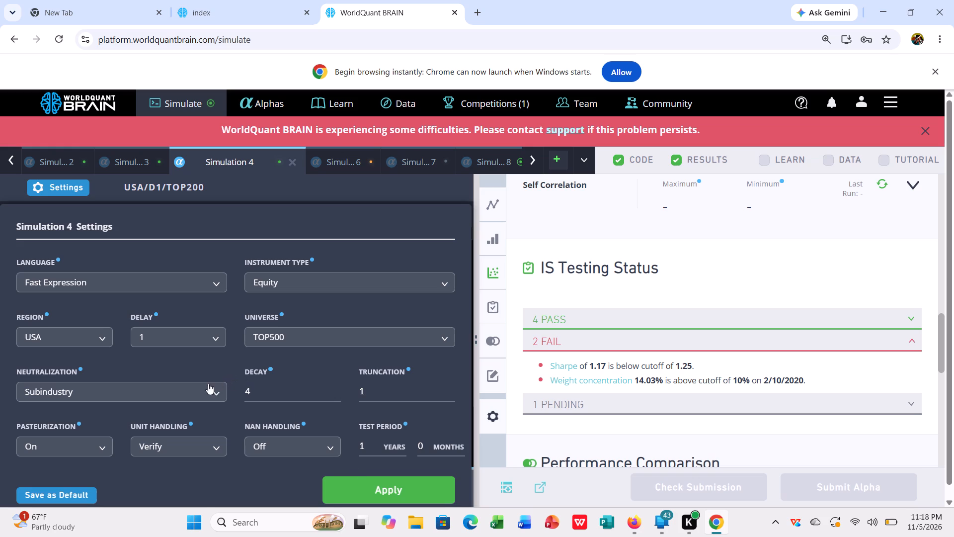
click(224, 397)
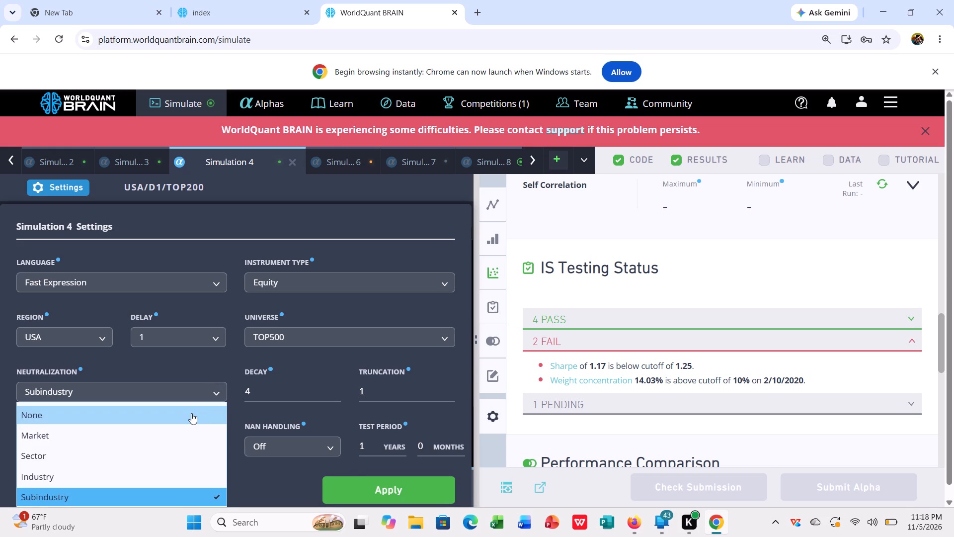
click(191, 413)
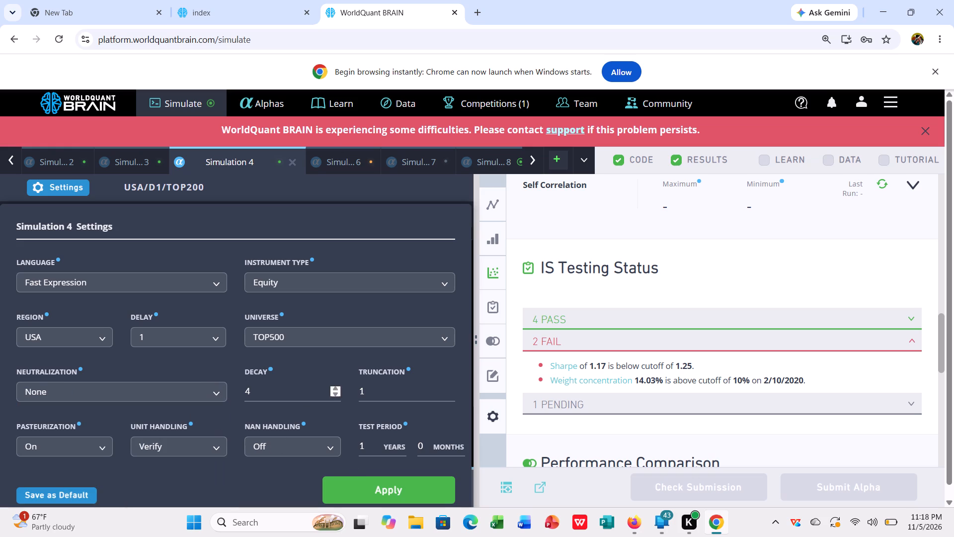
click(403, 342)
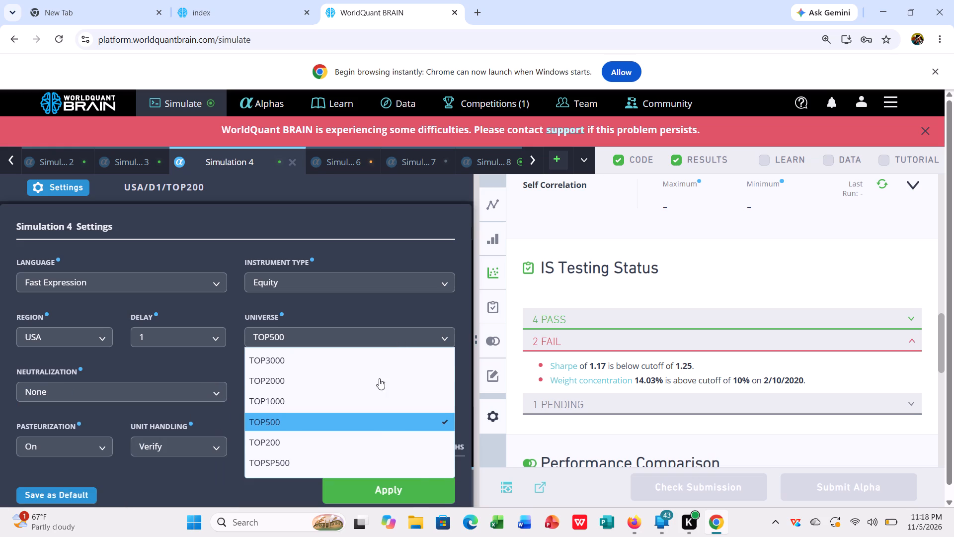
click(415, 488)
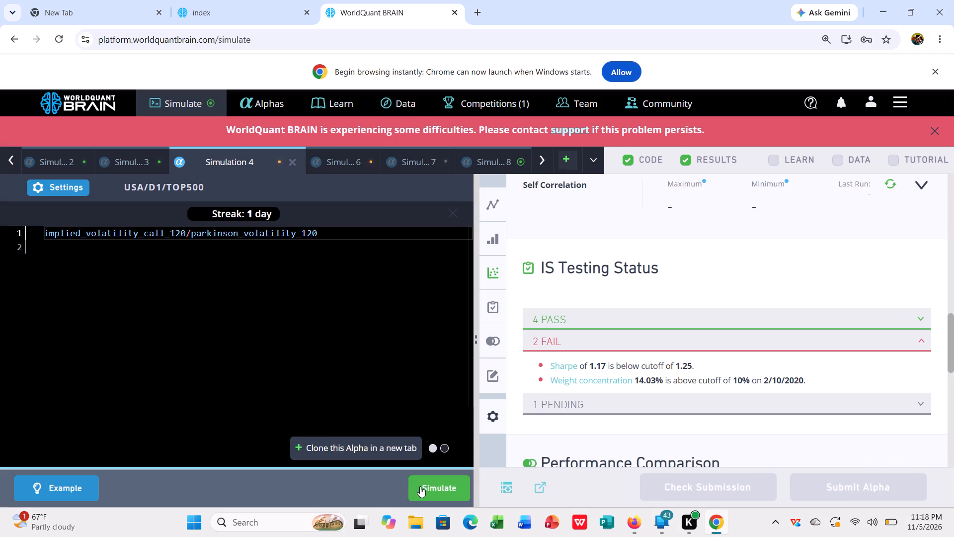
click(422, 486)
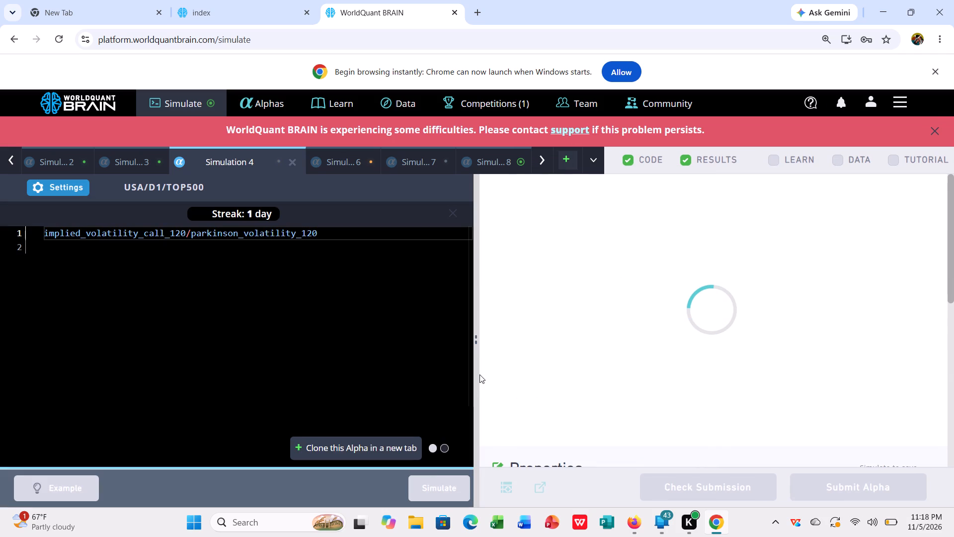
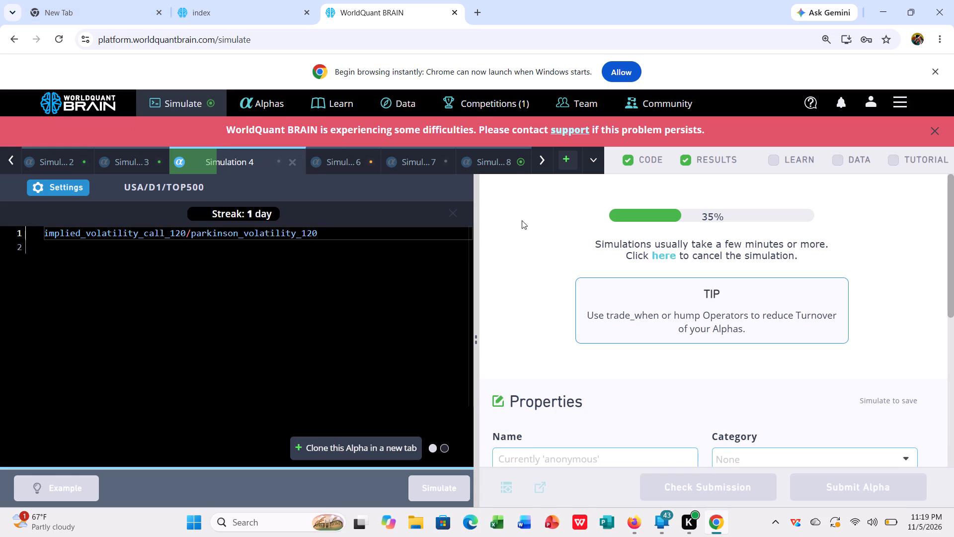
Review Simulation 8's results with the test period shown, checking the IS period summary and the failed IS tests.
click(504, 160)
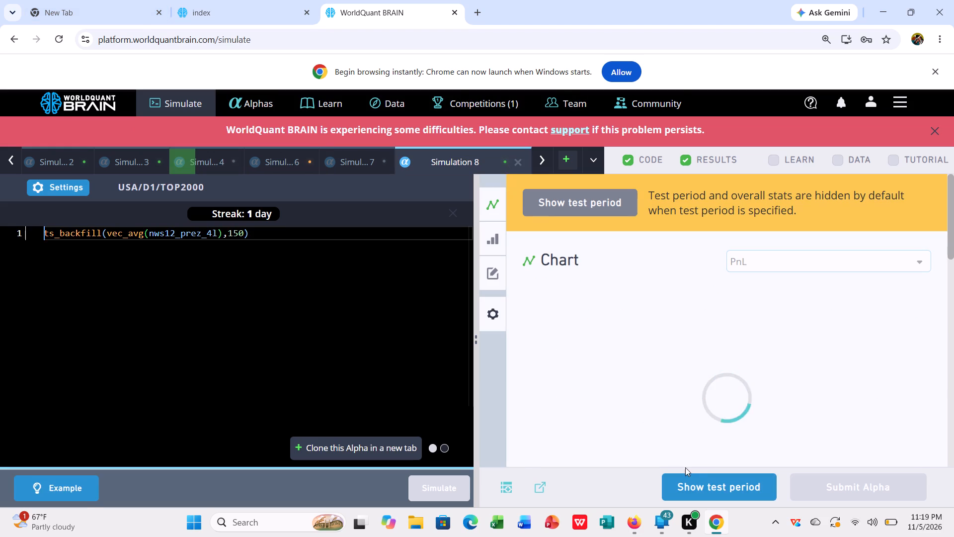
click(696, 478)
scroll(755, 382, down, 5)
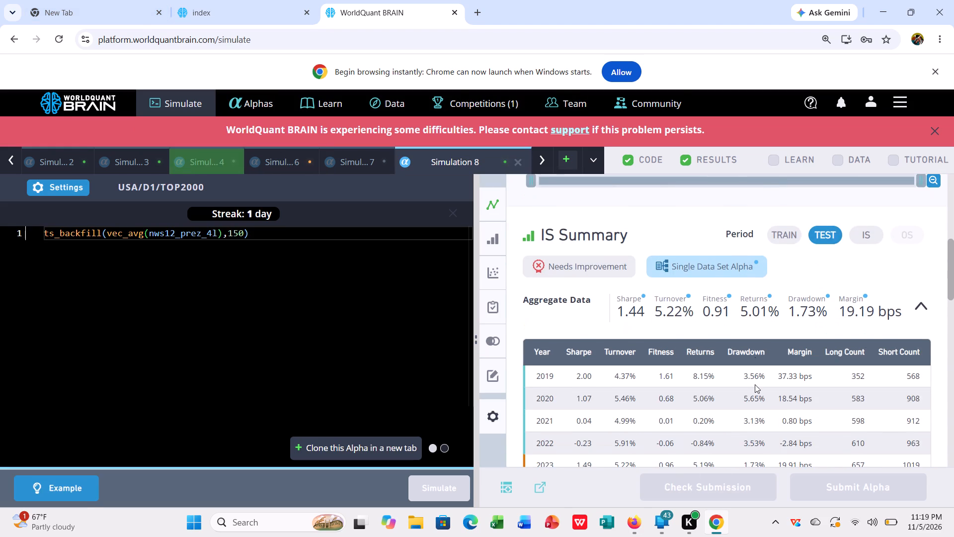
click(873, 230)
scroll(816, 370, down, 5)
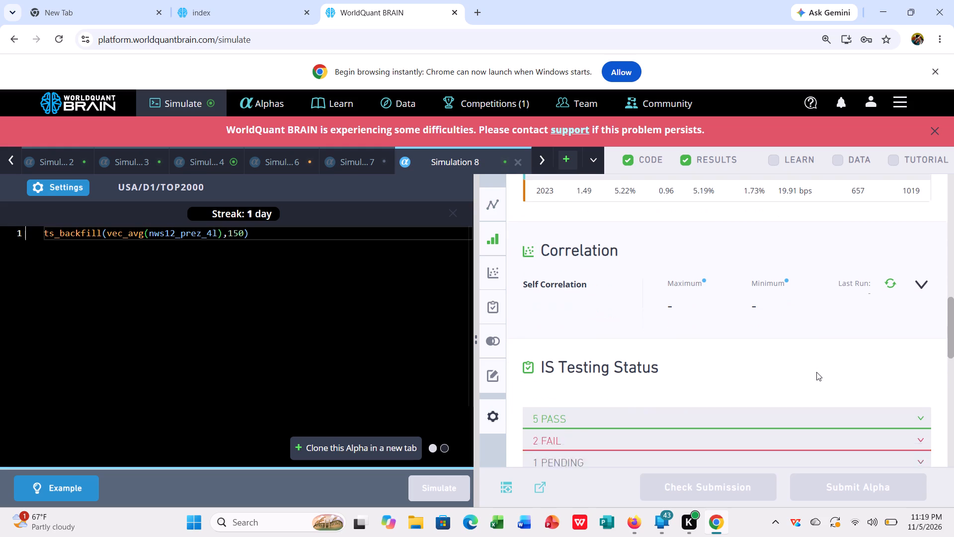
scroll(816, 372, up, 4)
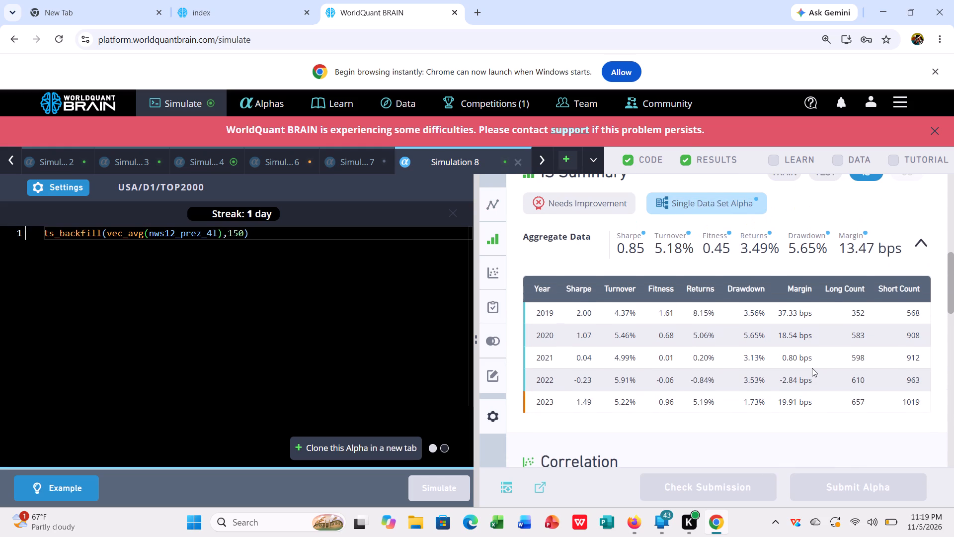
scroll(811, 368, down, 5)
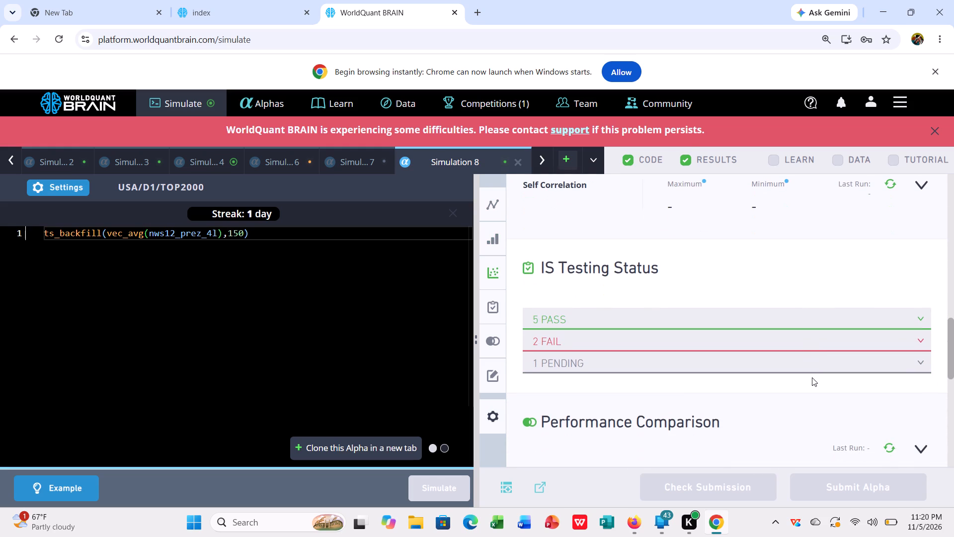
click(822, 348)
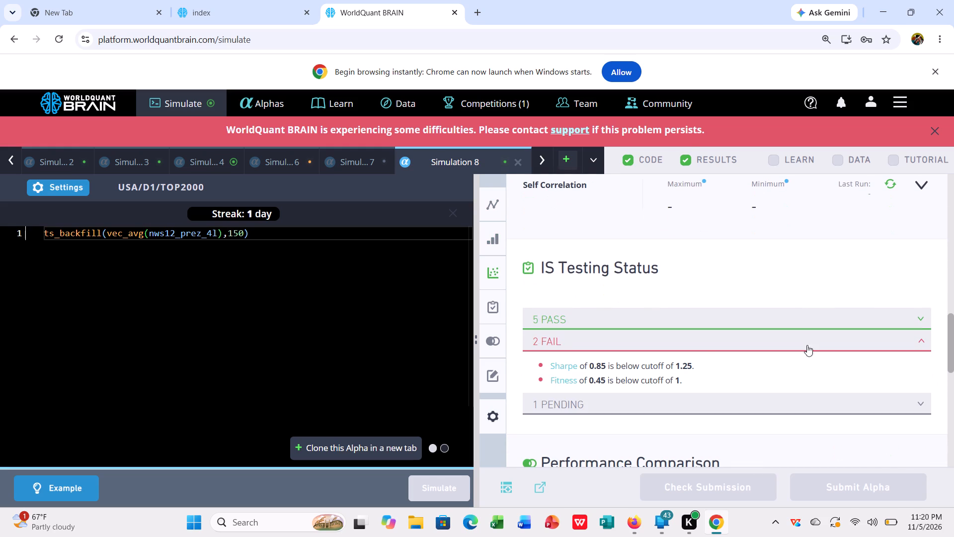
Set Simulation 8's universe to TOPSP500, apply the settings and simulate the alpha.
click(62, 184)
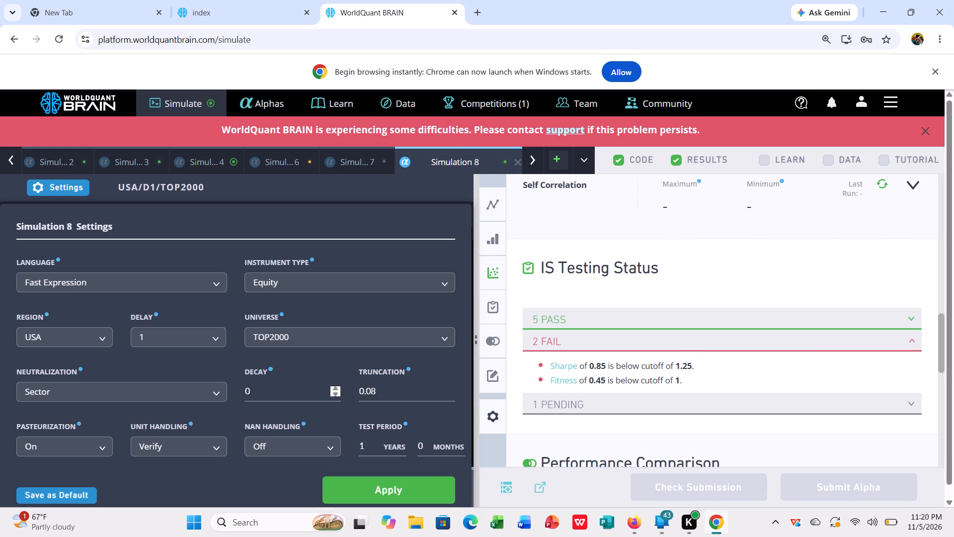
click(448, 336)
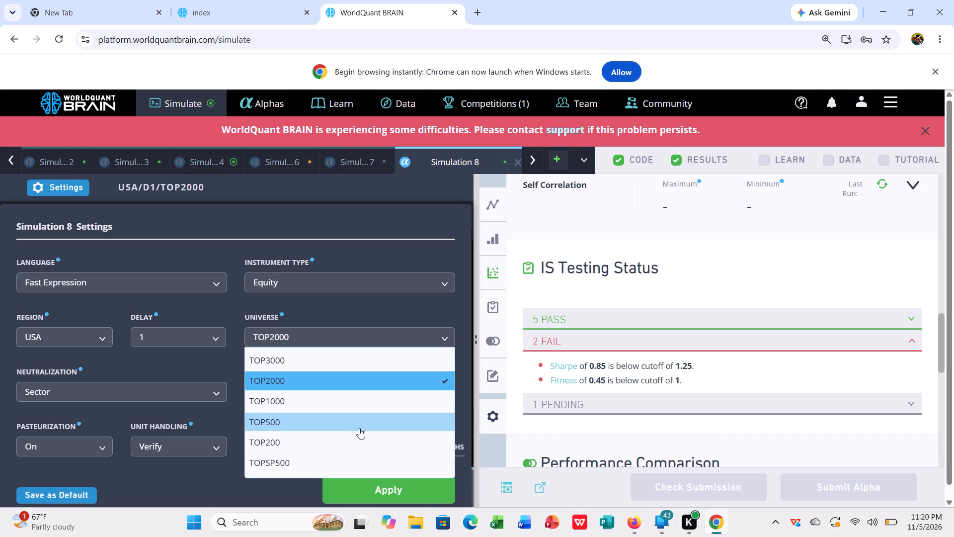
click(337, 457)
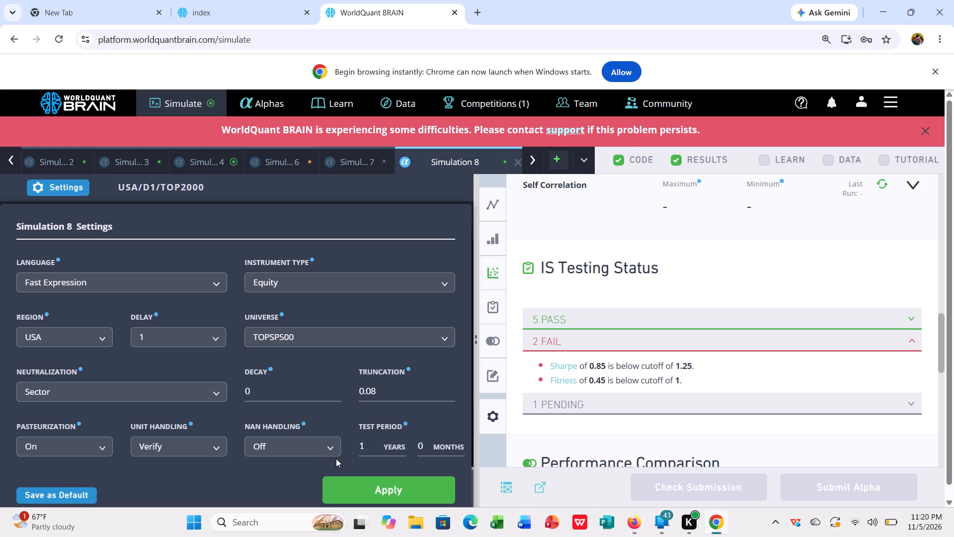
click(393, 489)
drag(432, 491, 437, 488)
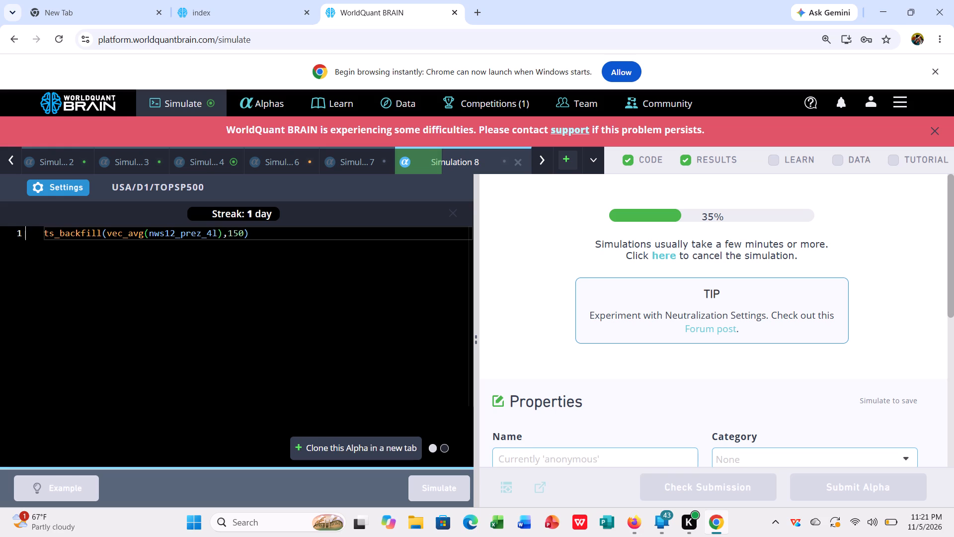
Review Simulation 4's results with the test period shown, checking the IS period summary and the failed IS tests.
click(229, 168)
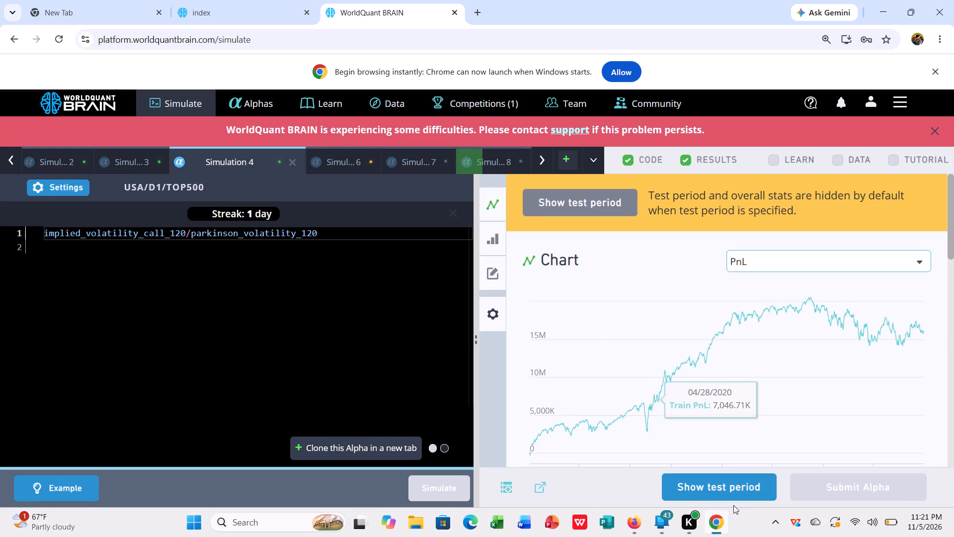
drag(721, 491, 715, 485)
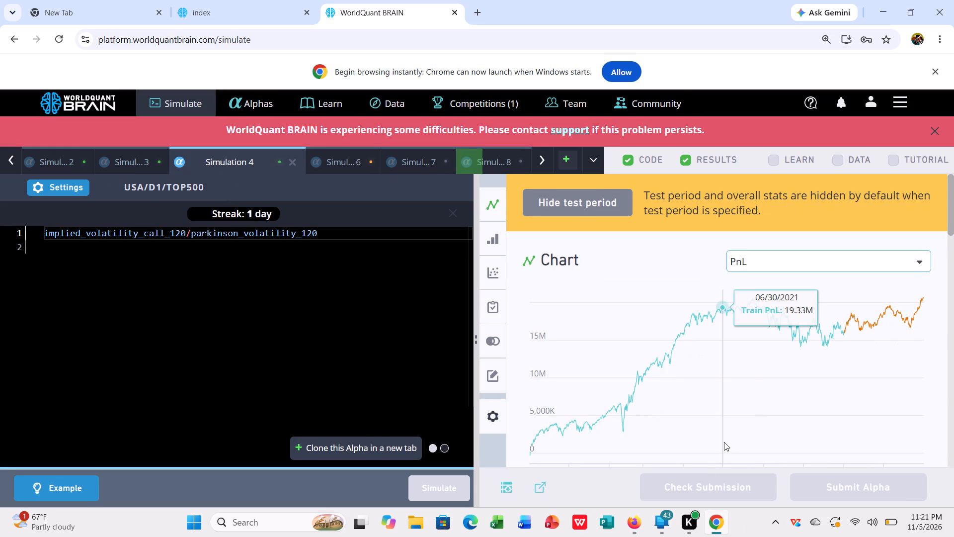
scroll(724, 442, down, 5)
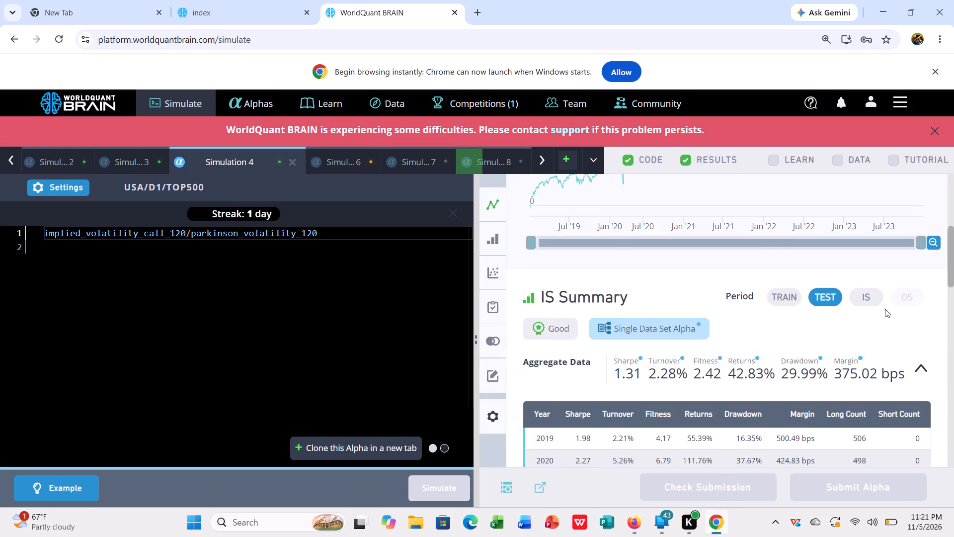
click(873, 301)
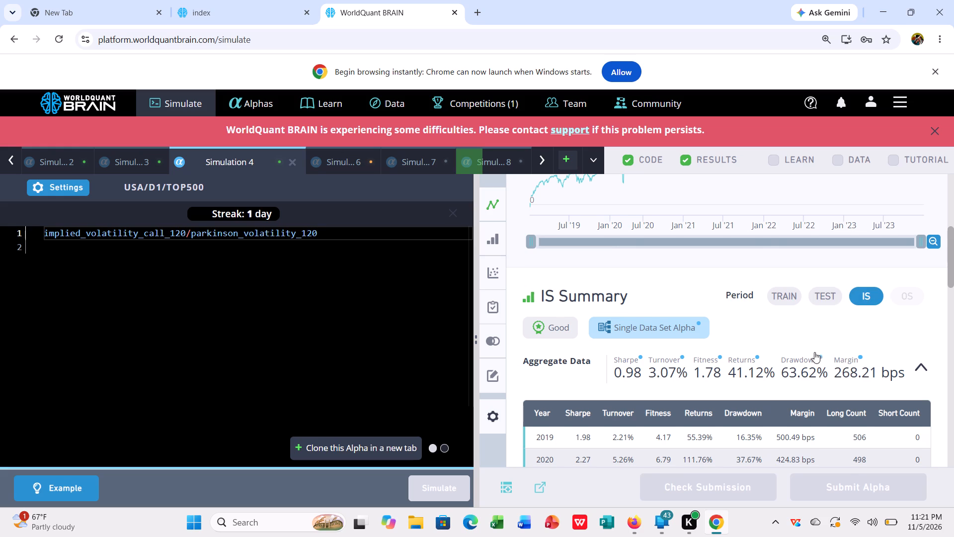
scroll(805, 363, down, 6)
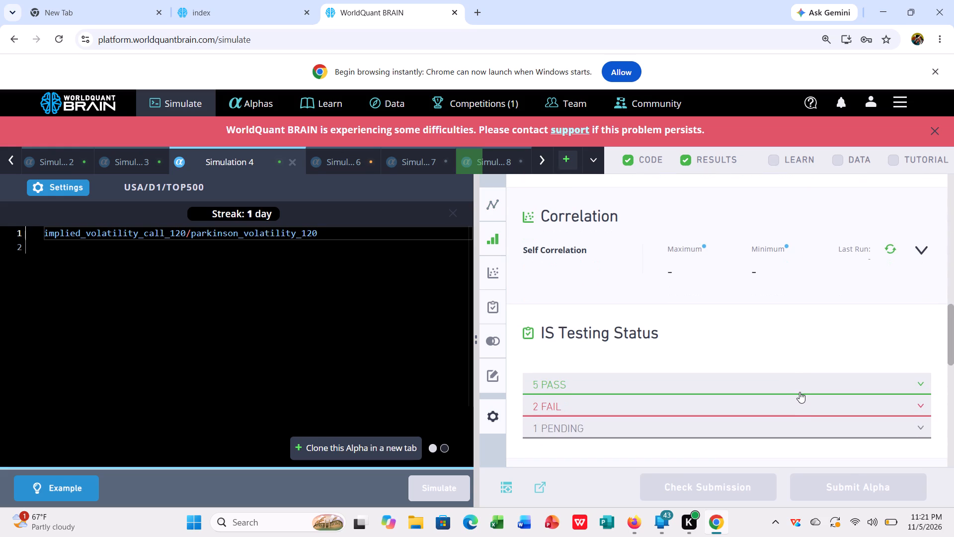
click(799, 396)
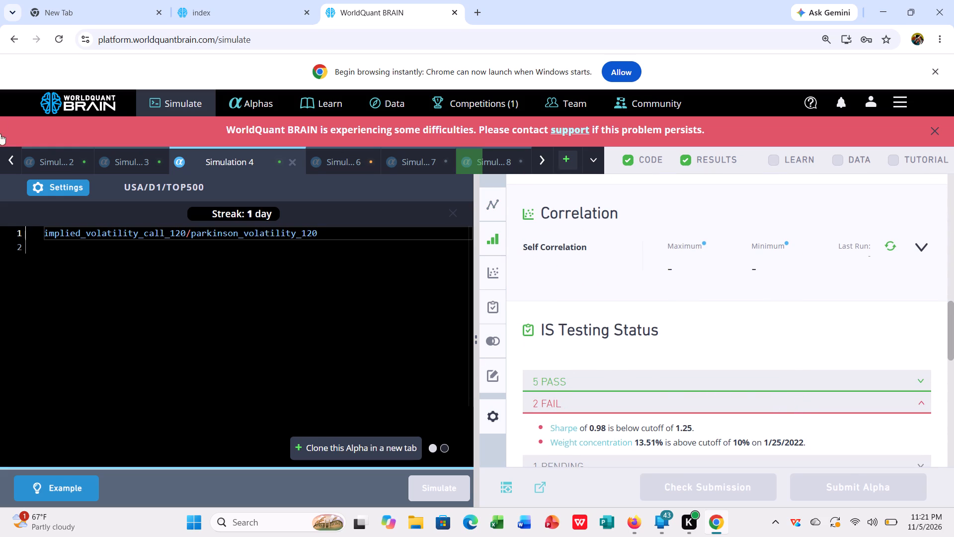
Set Simulation 4's universe to TOP1000 and neutralization to Sector, apply the settings and simulate the alpha.
click(64, 188)
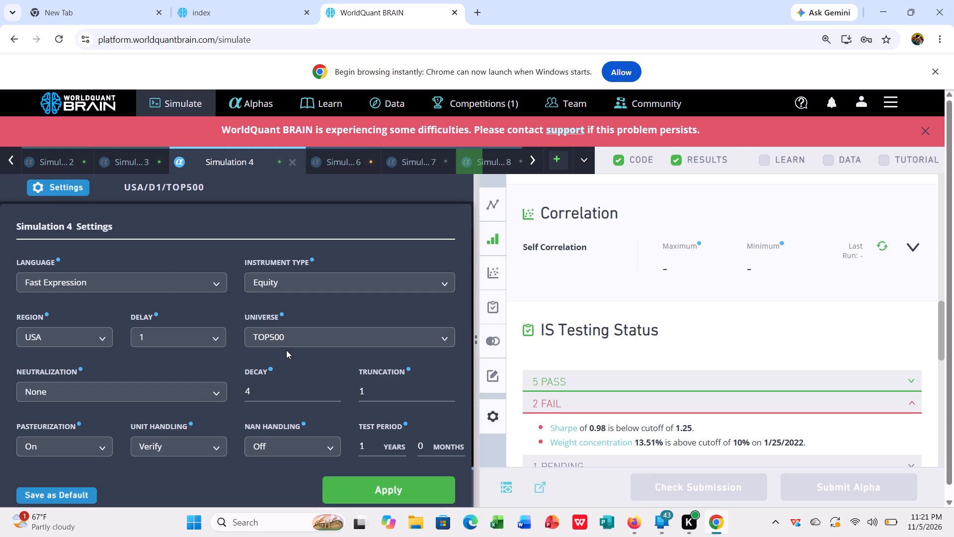
click(340, 335)
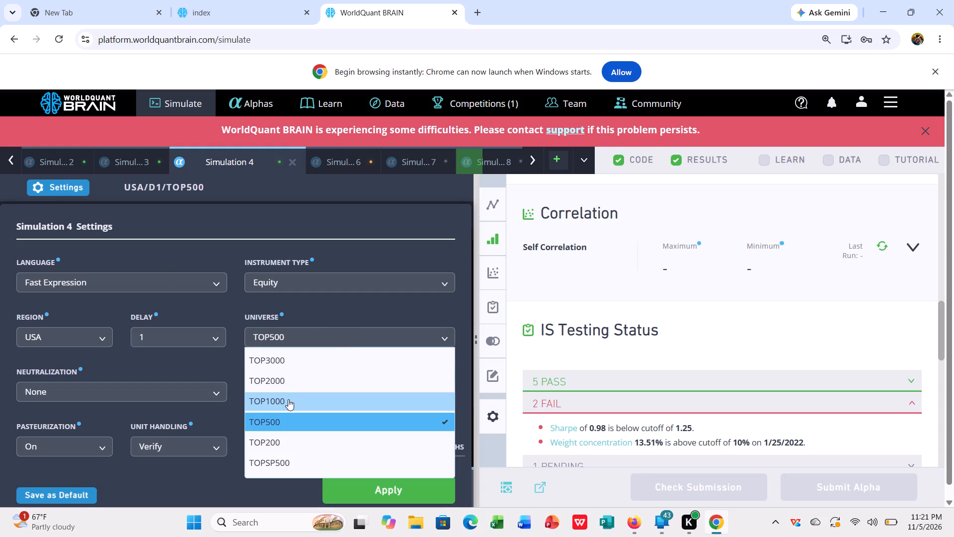
click(288, 396)
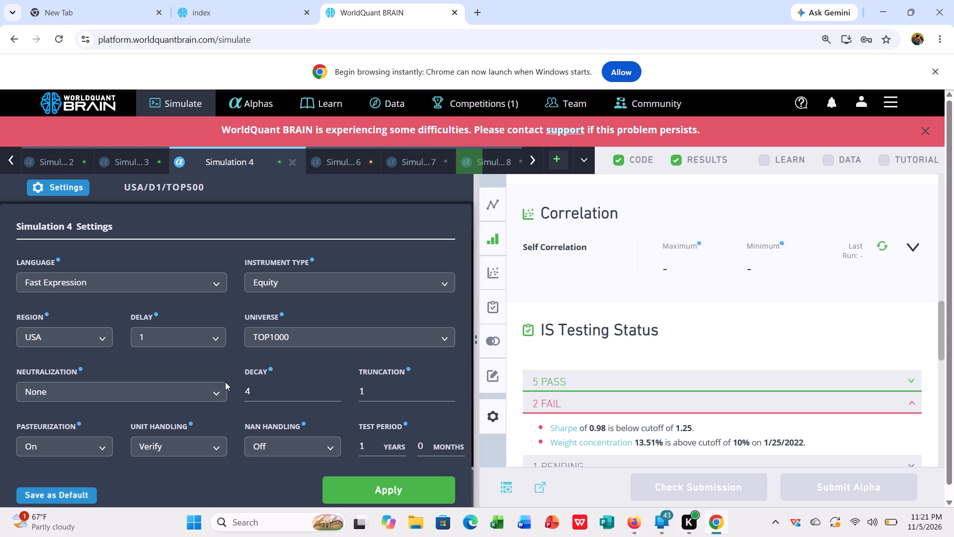
click(219, 391)
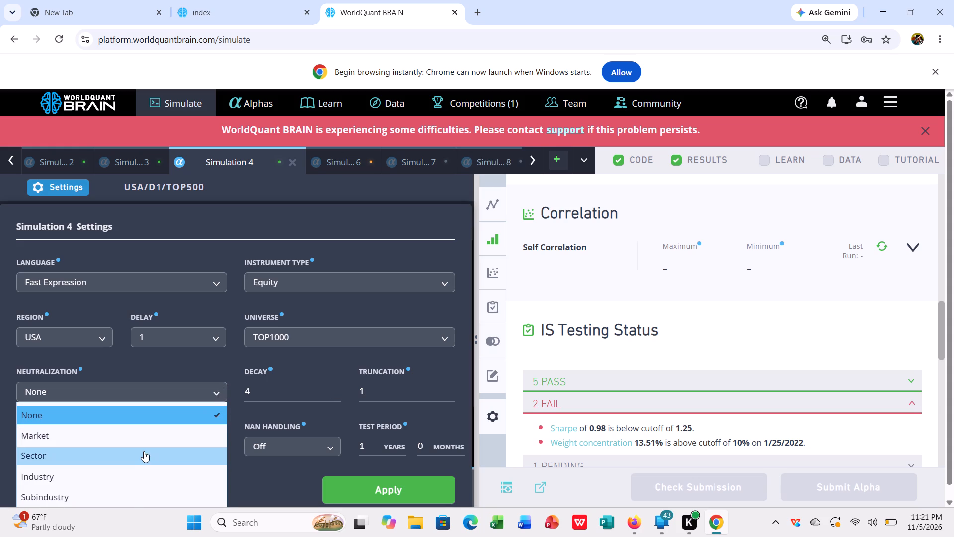
click(144, 451)
drag(363, 490, 368, 488)
drag(430, 491, 433, 487)
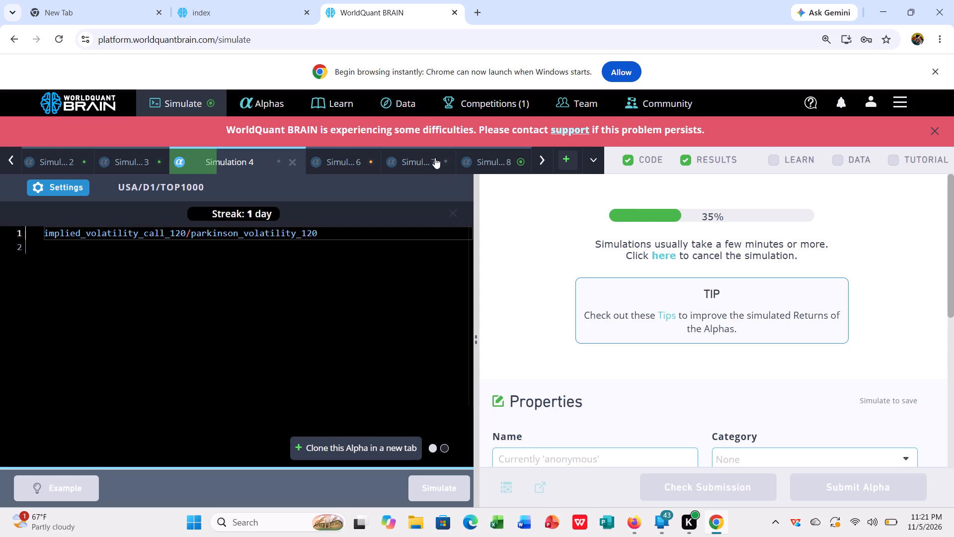
Review Simulation 8's new results with the test period shown, checking the IS period summary and the failed IS tests.
drag(508, 166, 513, 166)
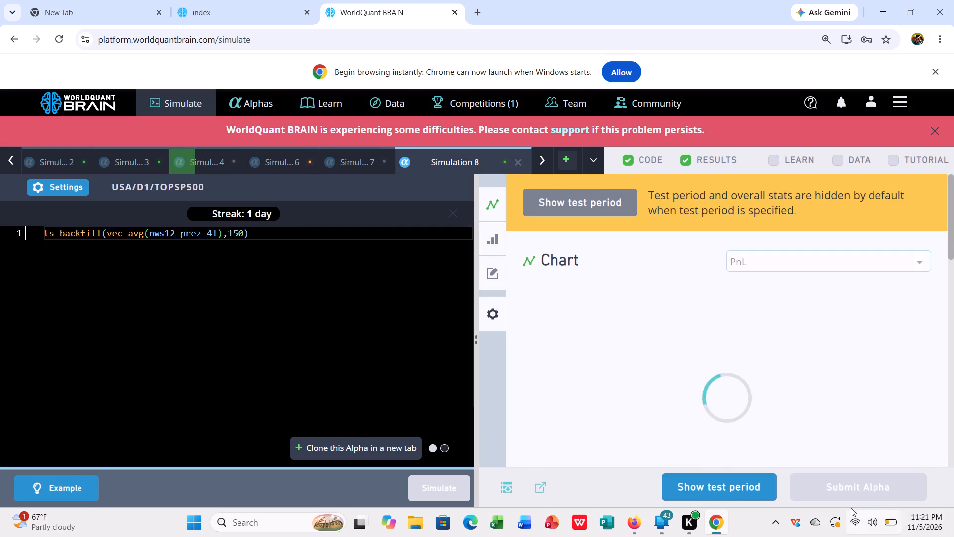
click(709, 485)
scroll(779, 436, down, 2)
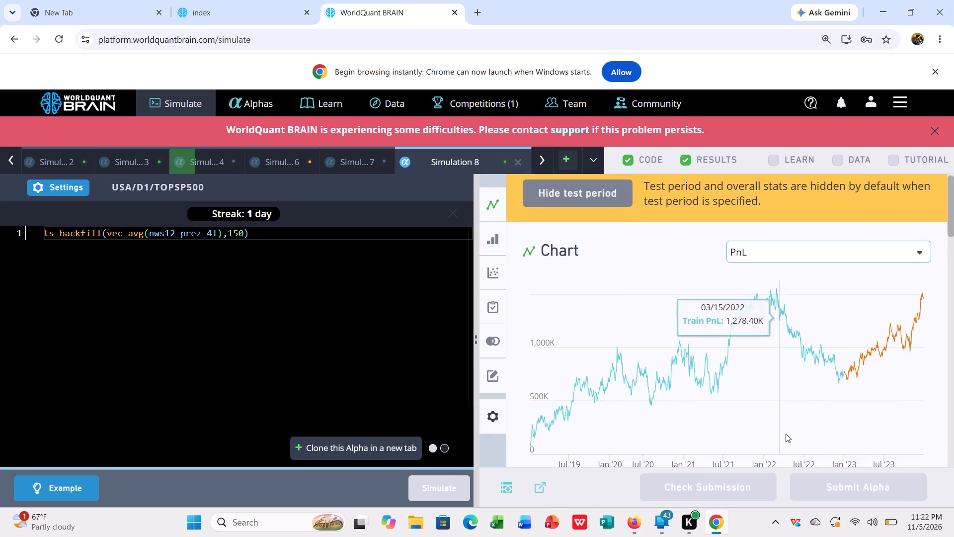
scroll(786, 434, down, 3)
click(866, 237)
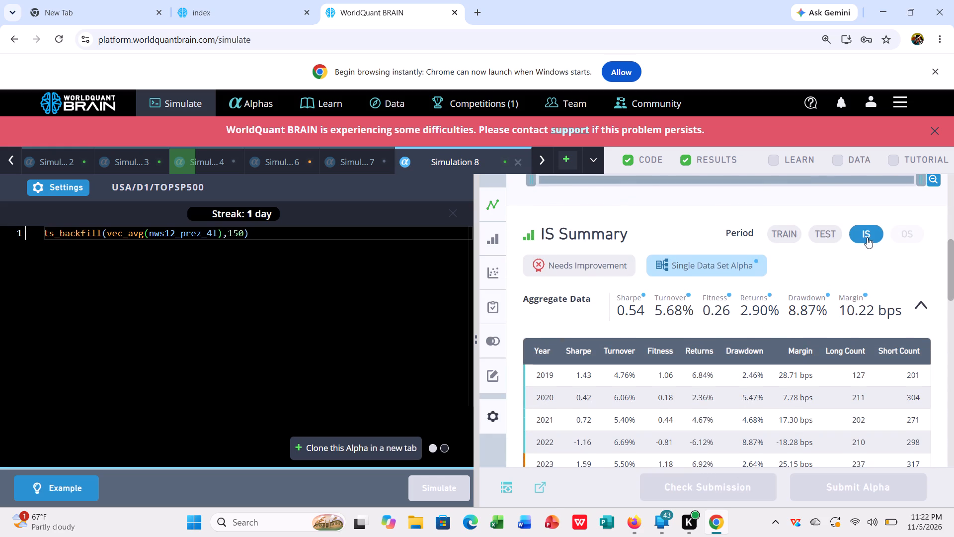
scroll(818, 366, down, 6)
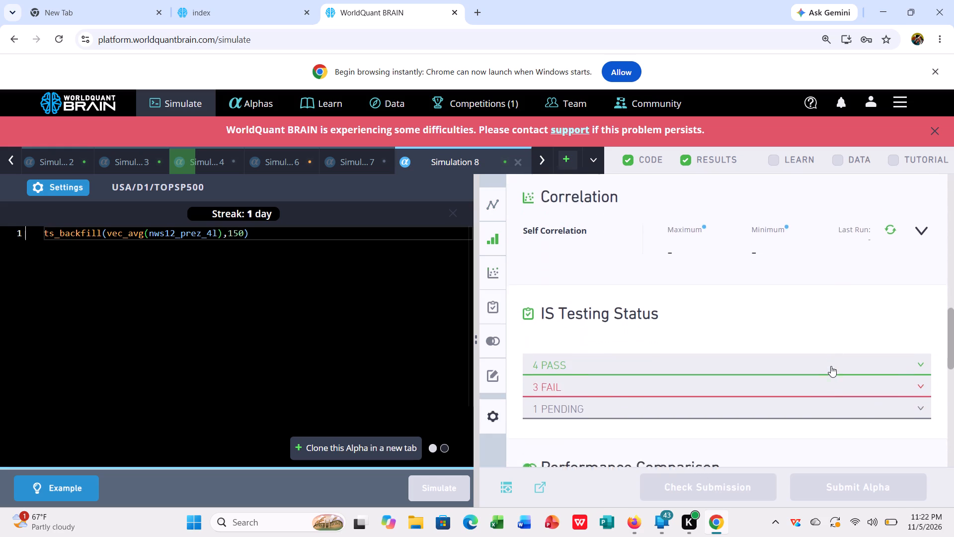
click(839, 335)
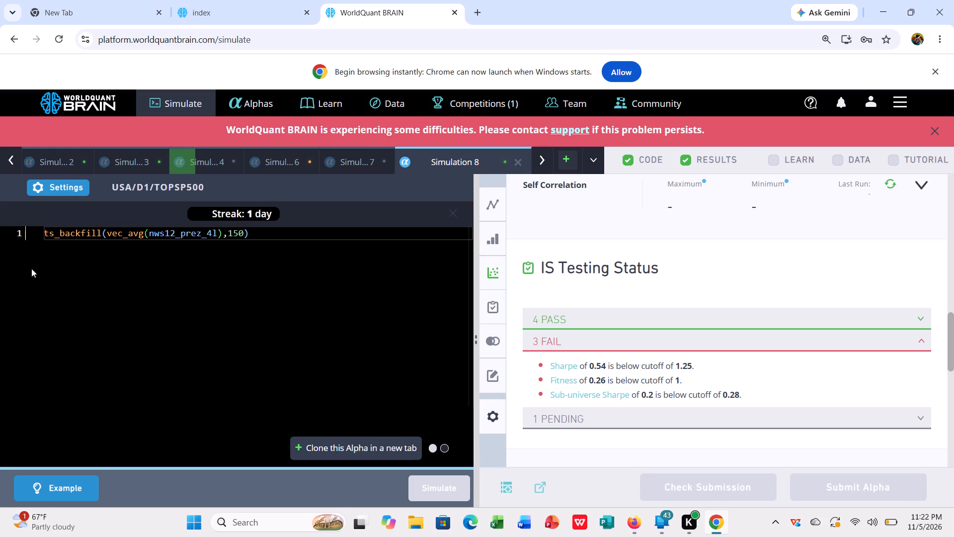
Open Simulation 8's simulation settings.
click(81, 185)
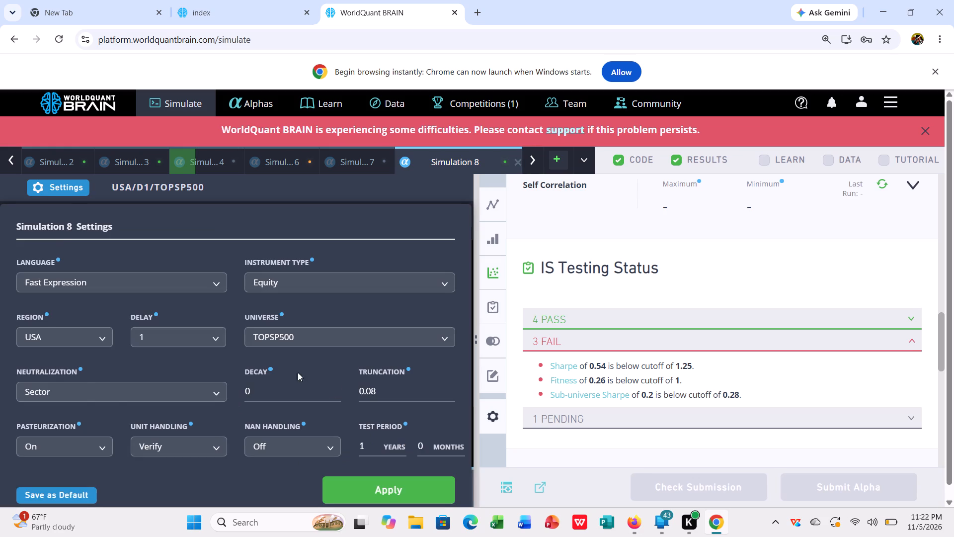
Set Simulation 8's universe to TOP3000 and neutralization to None, apply the settings and simulate the alpha.
drag(407, 338, 411, 333)
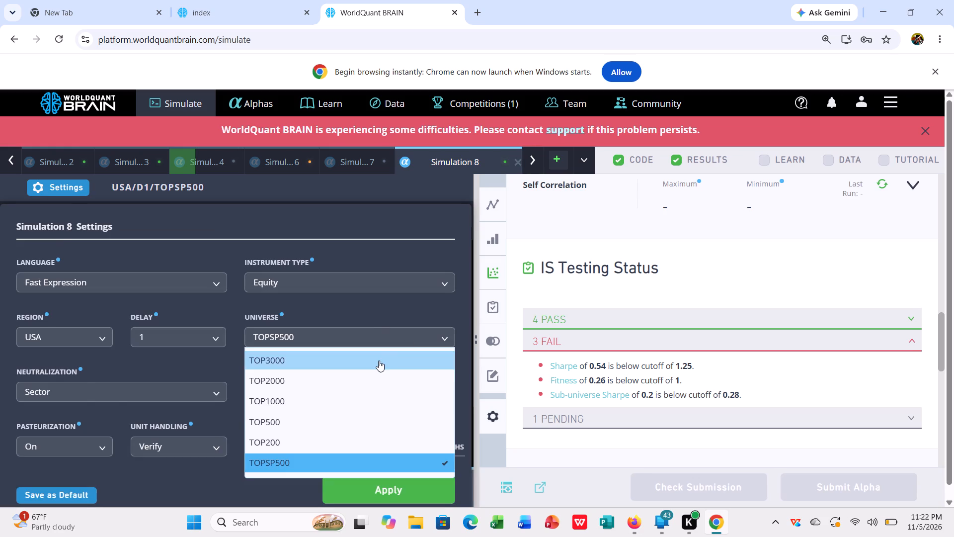
click(379, 360)
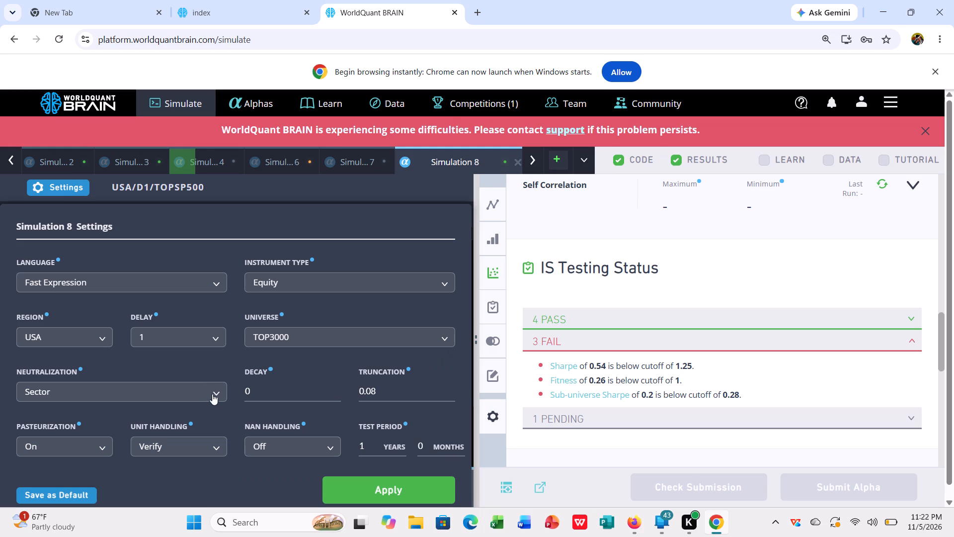
click(225, 389)
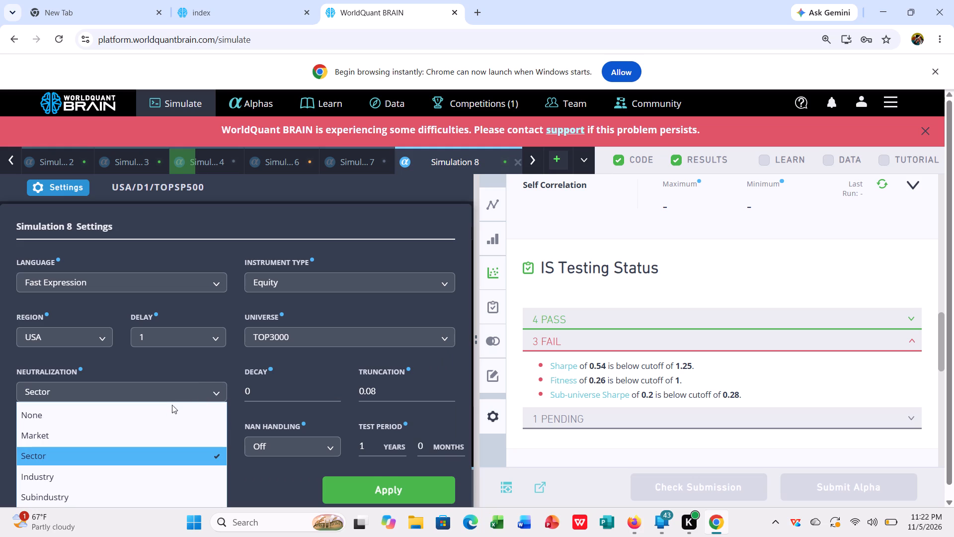
click(160, 407)
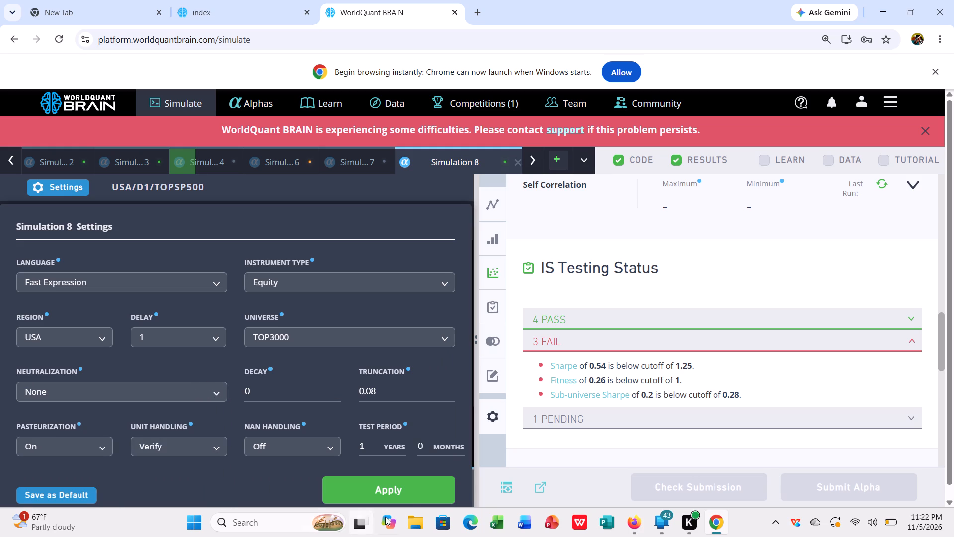
click(409, 487)
click(433, 485)
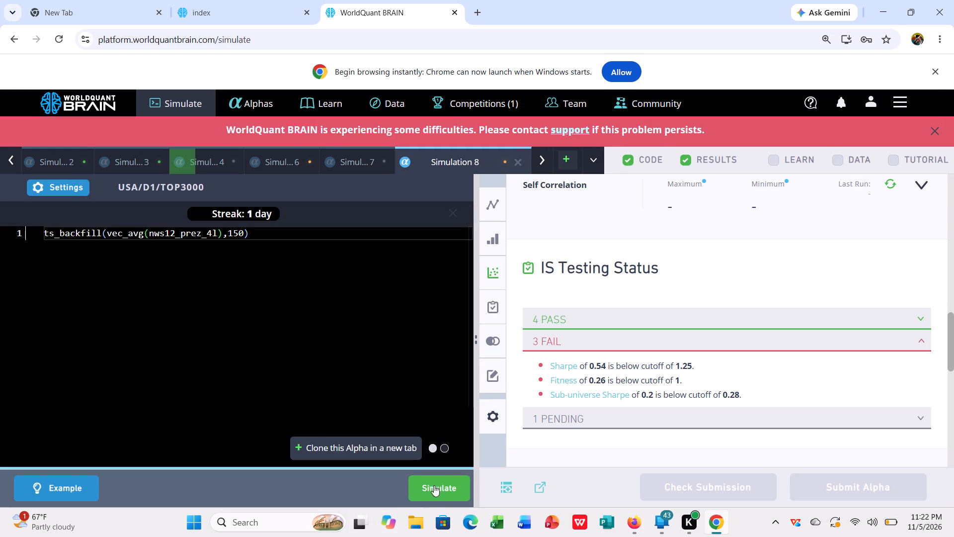
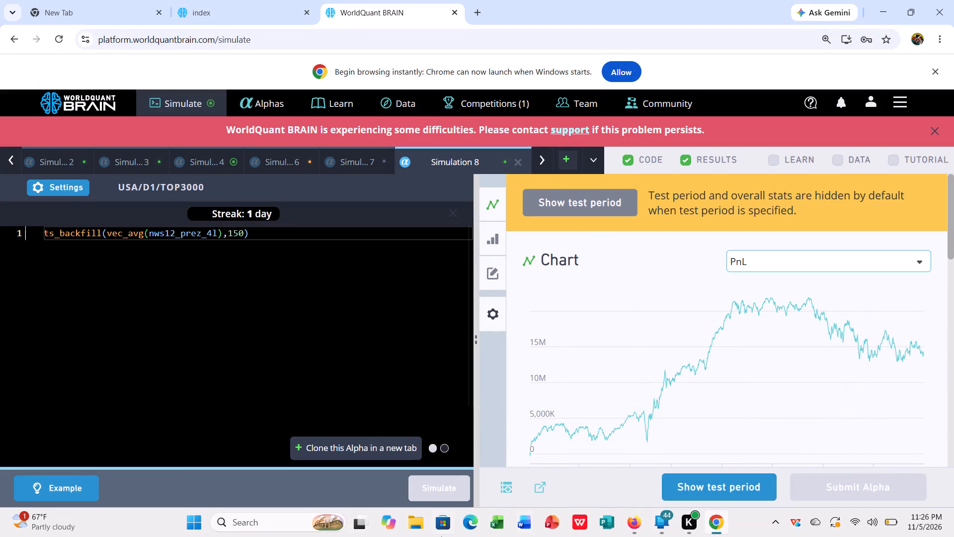
Show the test period in Simulation 8's results.
click(755, 479)
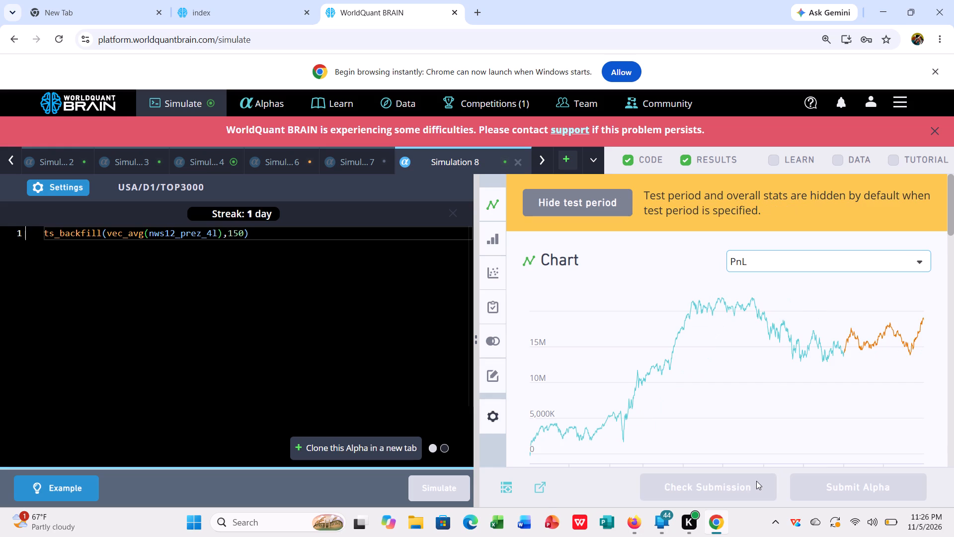
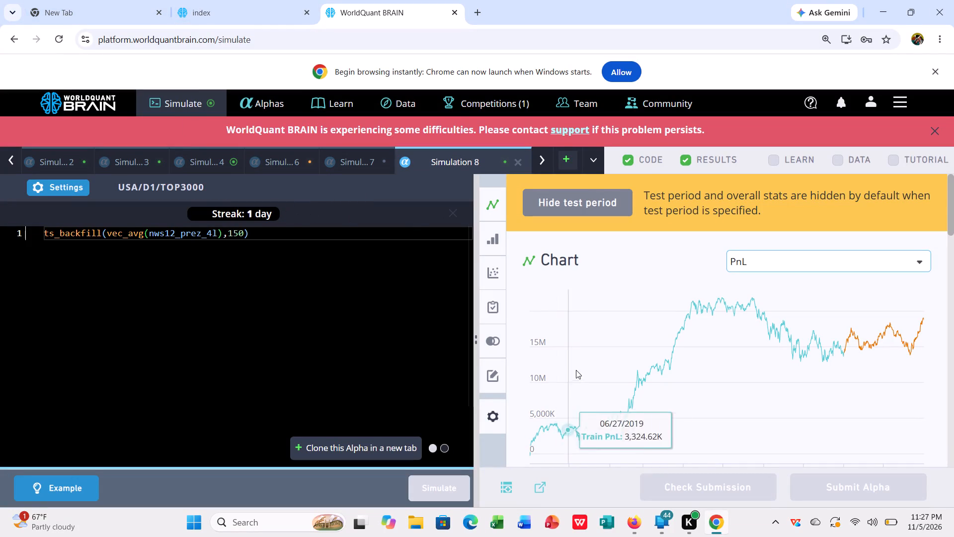
Review Simulation 8's yearly results and switch the IS Summary to the IS period.
scroll(590, 381, down, 6)
scroll(604, 366, up, 1)
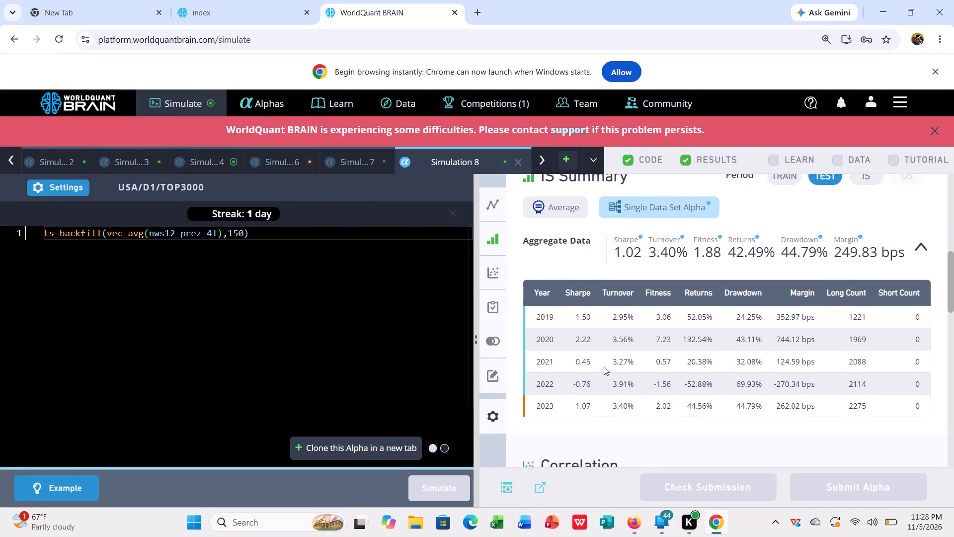
scroll(604, 366, up, 1)
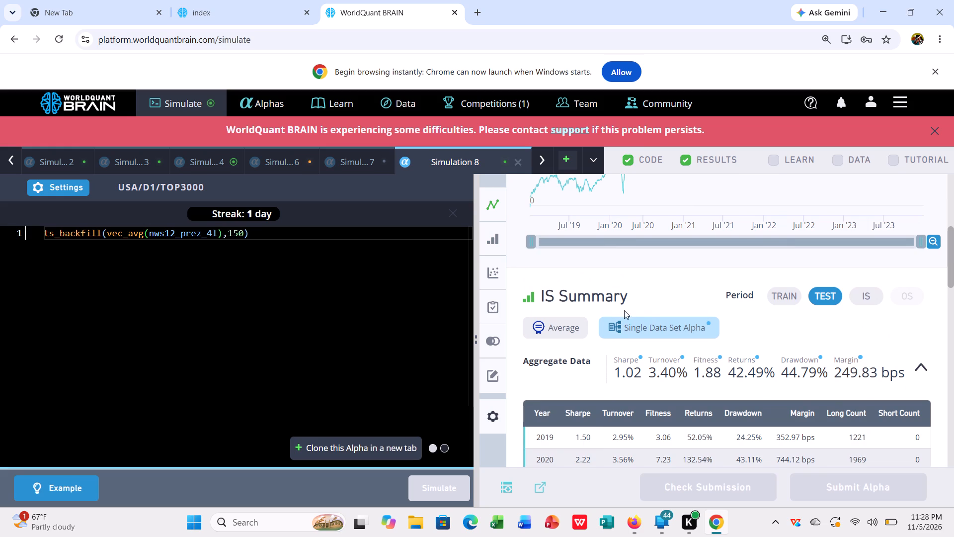
click(865, 297)
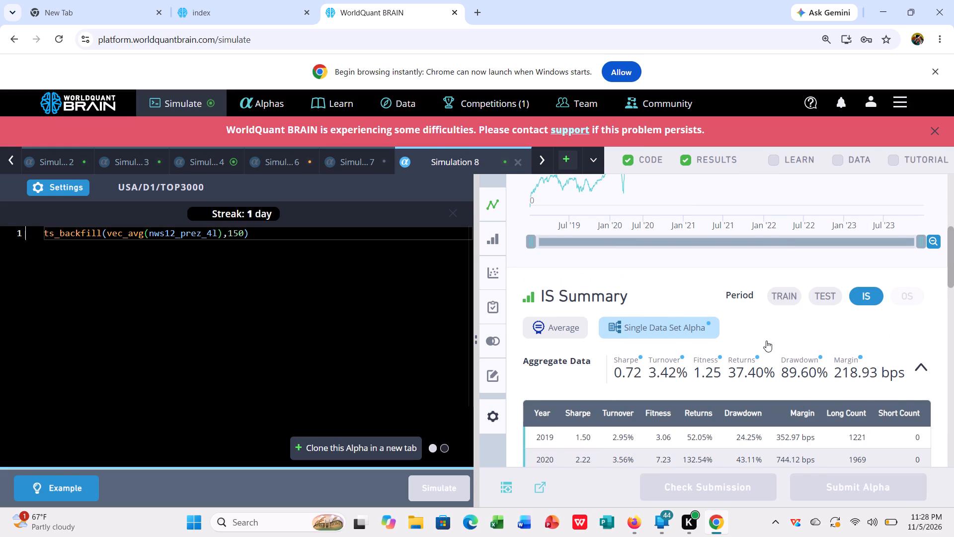
Check which IS test Simulation 8 fails in its testing status.
scroll(762, 346, down, 6)
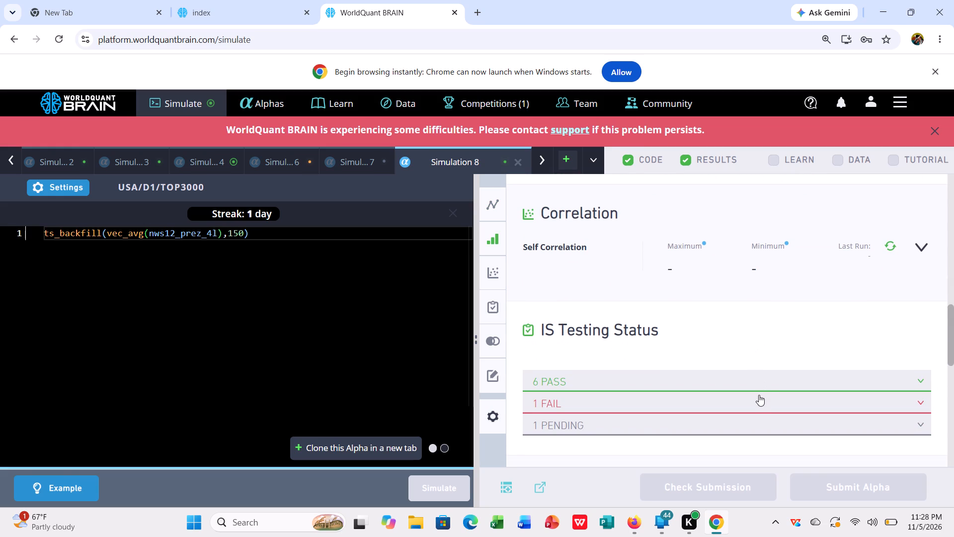
click(759, 395)
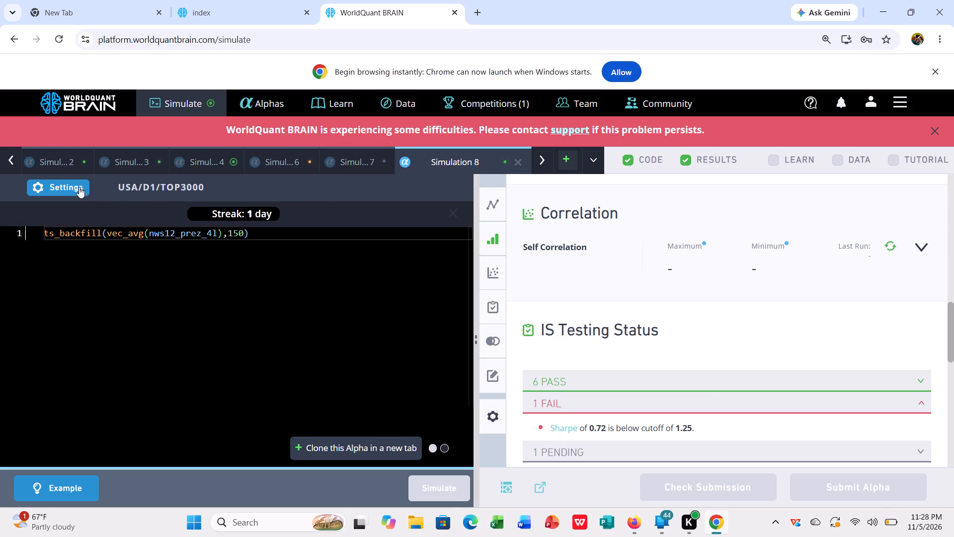
Set Simulation 8's neutralization to Sector, apply the settings and simulate the alpha.
drag(77, 184, 71, 190)
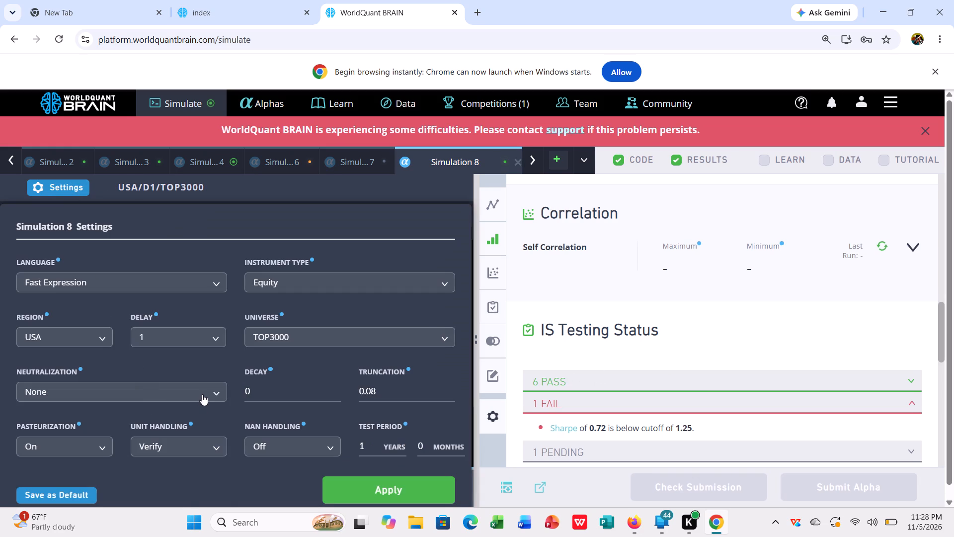
click(202, 394)
click(157, 456)
click(415, 483)
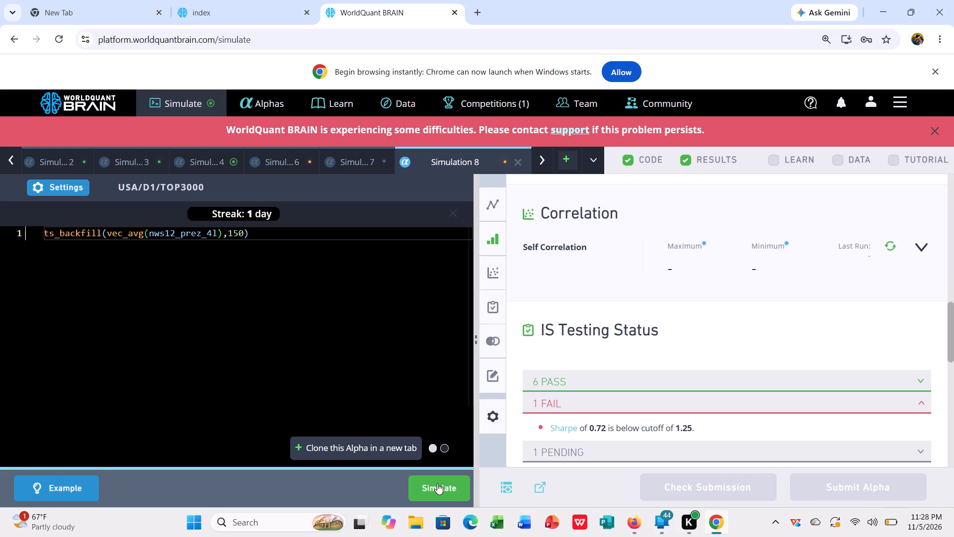
click(451, 483)
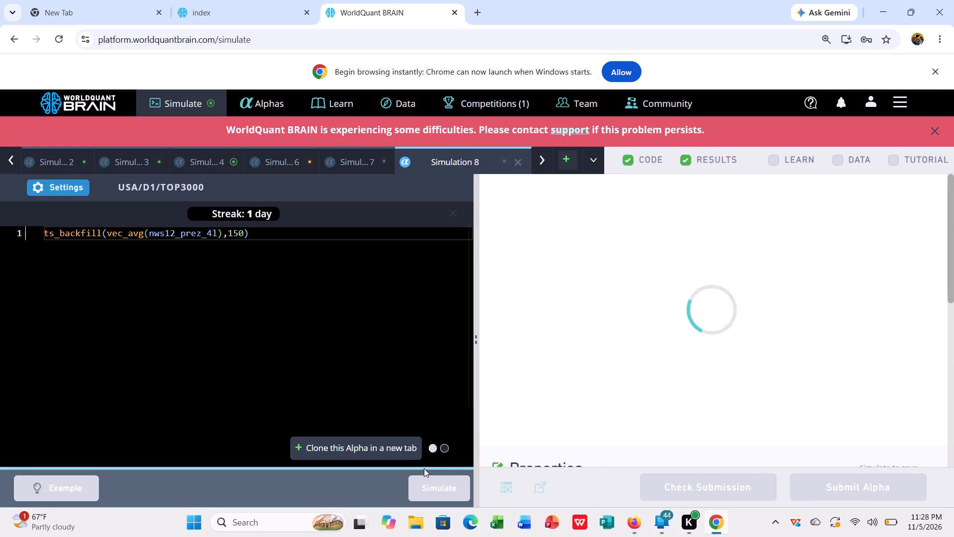
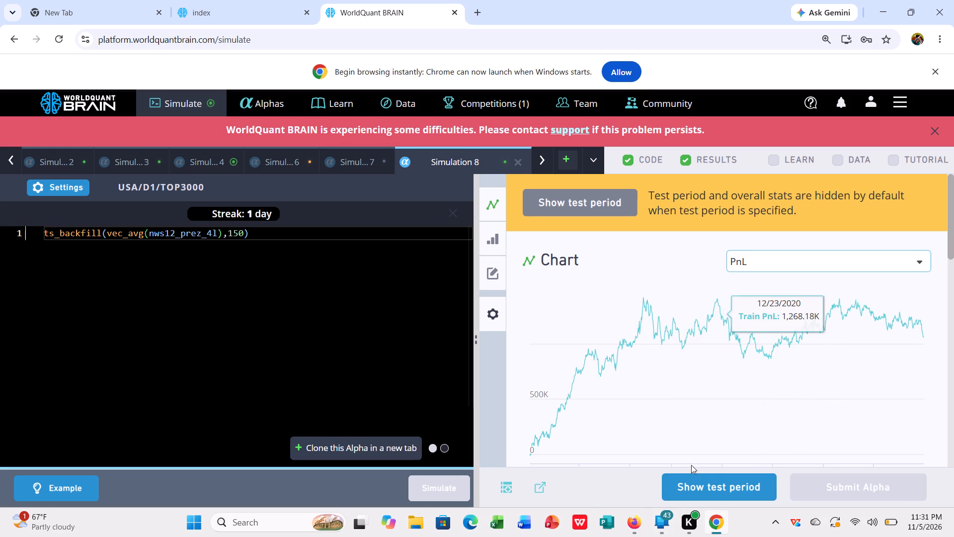
Reveal Simulation 8's test period, view its IS-period summary, and check which IS tests fail in its testing status.
click(704, 485)
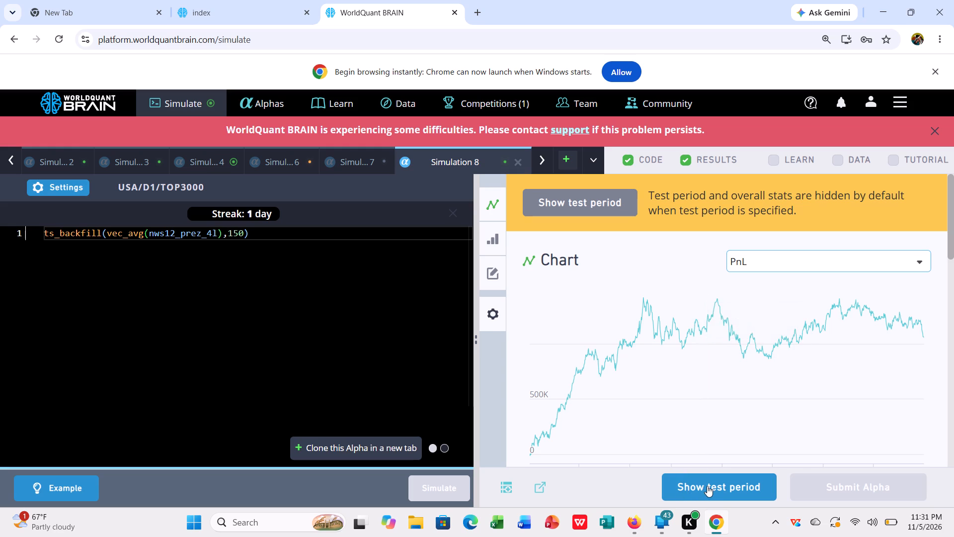
scroll(734, 428, down, 6)
scroll(739, 428, up, 2)
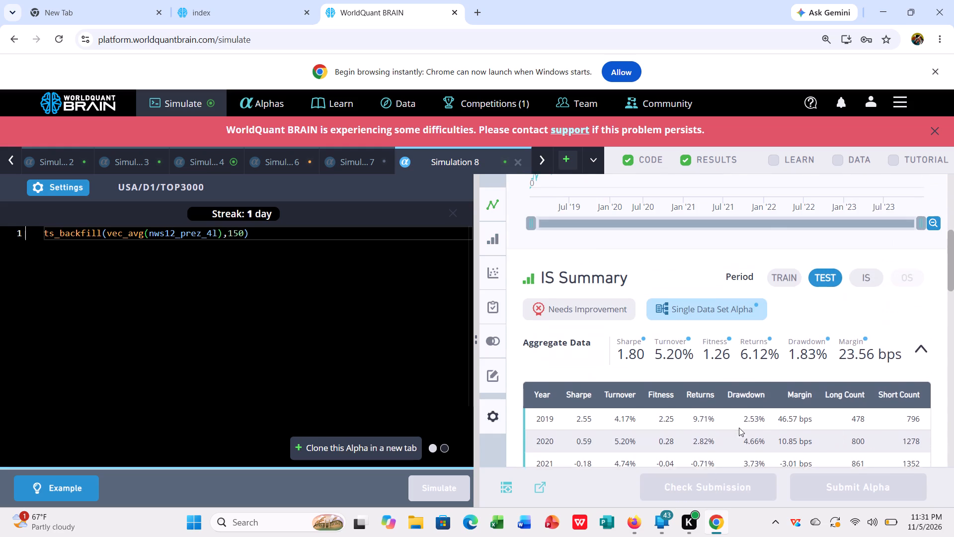
click(869, 298)
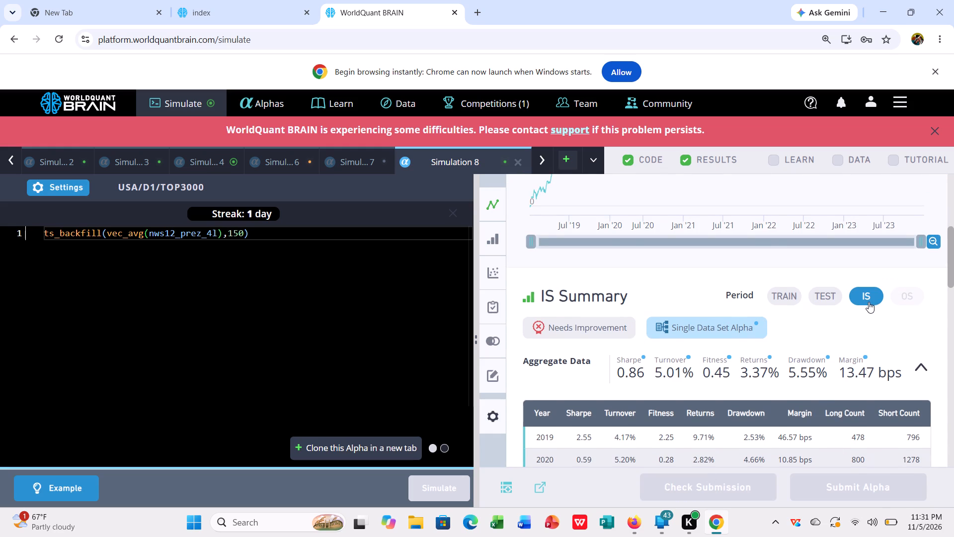
scroll(819, 351, down, 7)
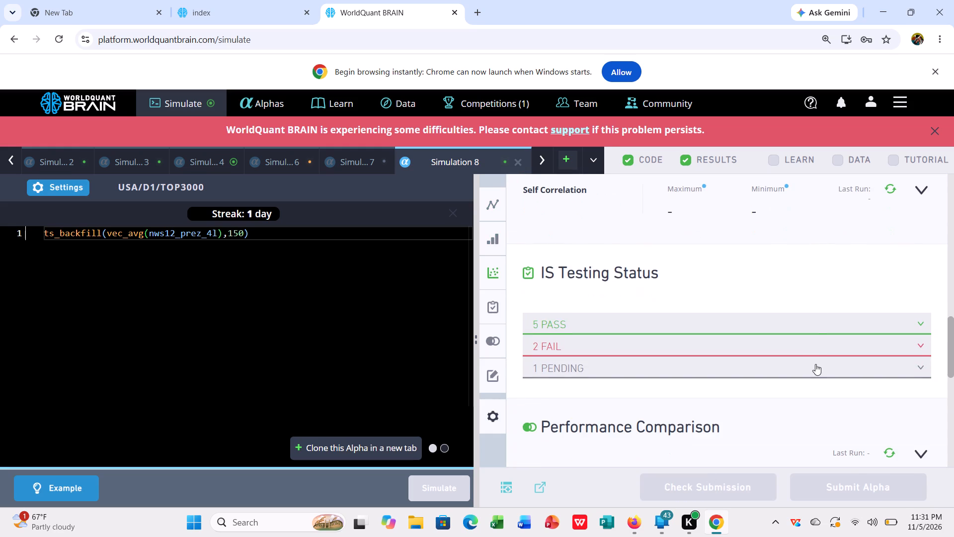
click(829, 345)
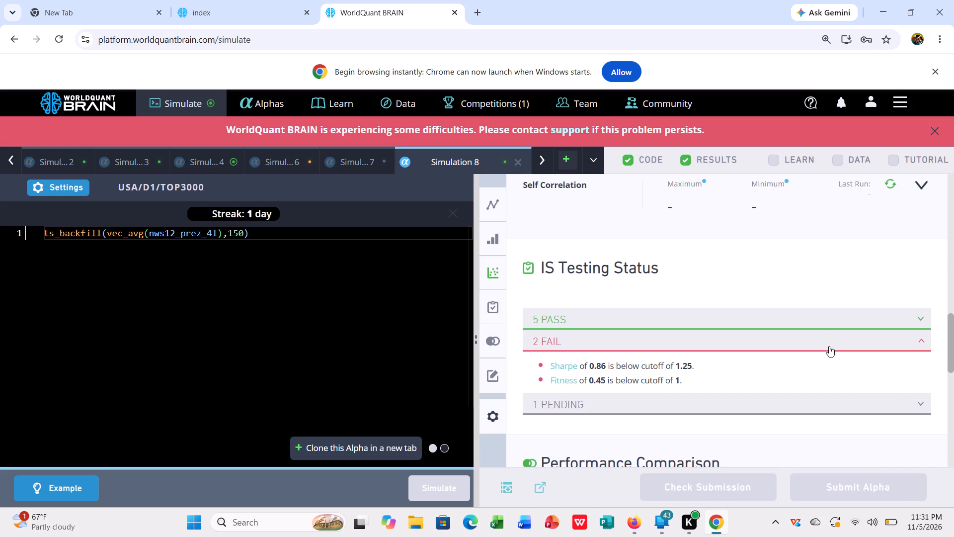
Set Simulation 8's neutralization to Subindustry, apply the settings and simulate the alpha.
click(44, 184)
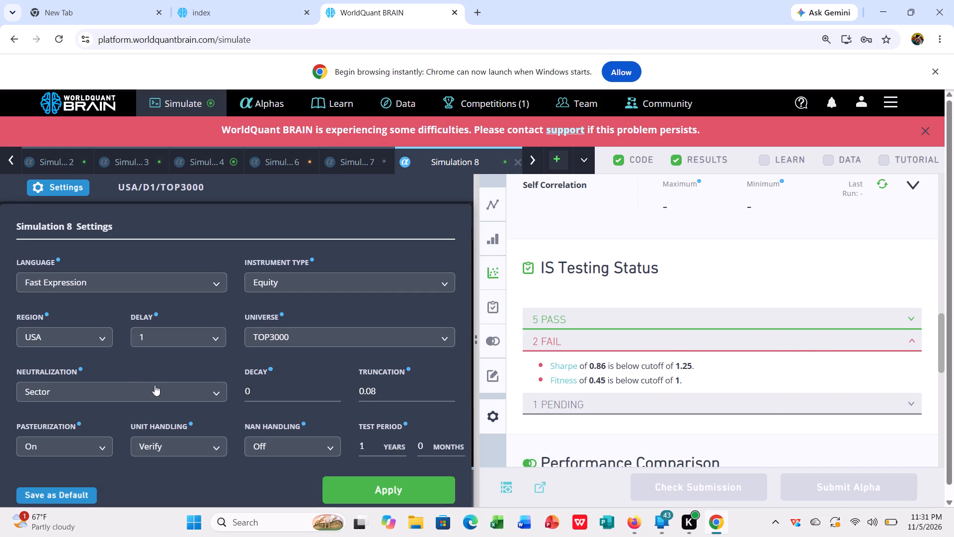
click(187, 398)
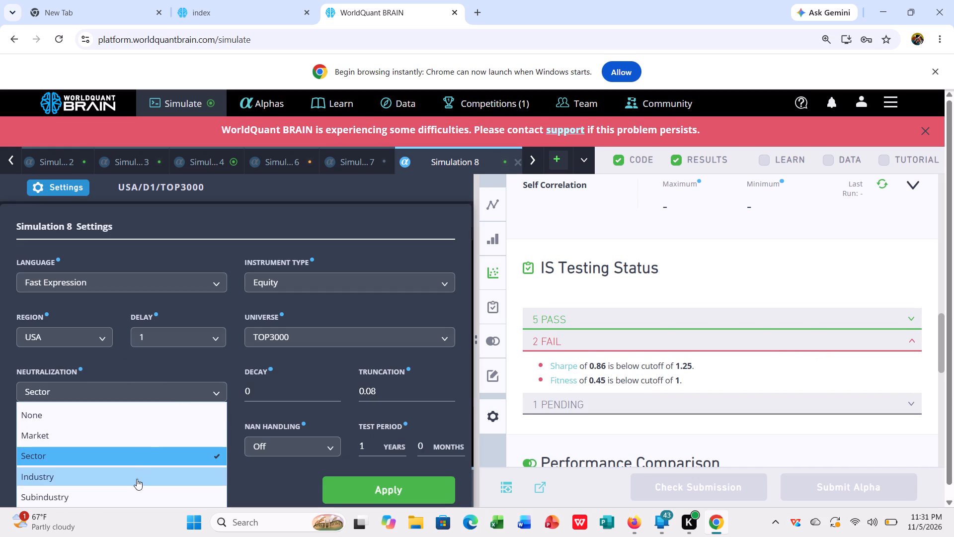
click(129, 492)
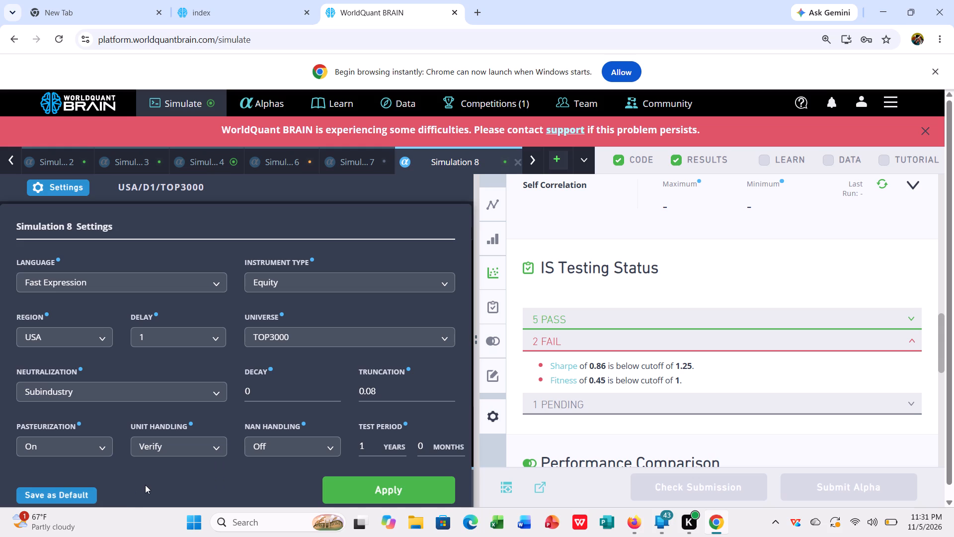
click(413, 488)
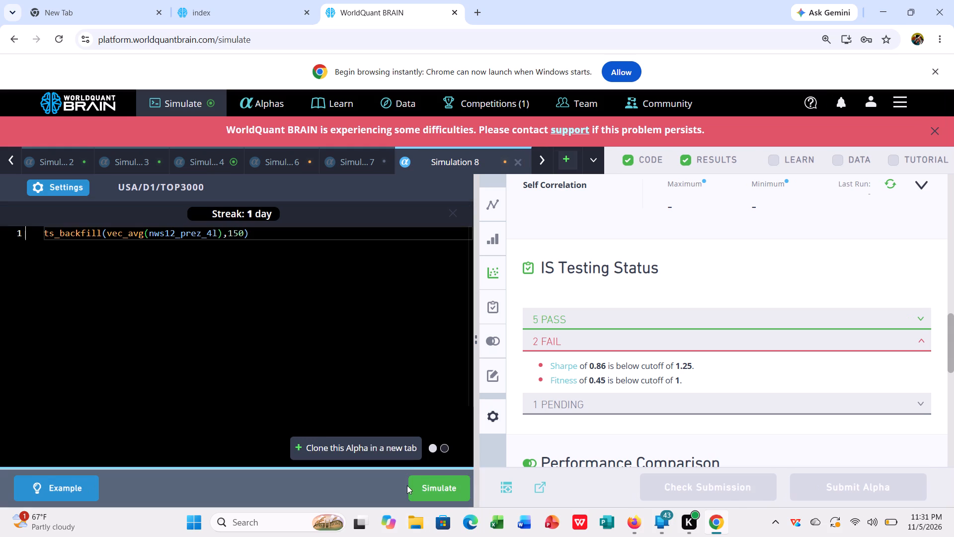
click(435, 483)
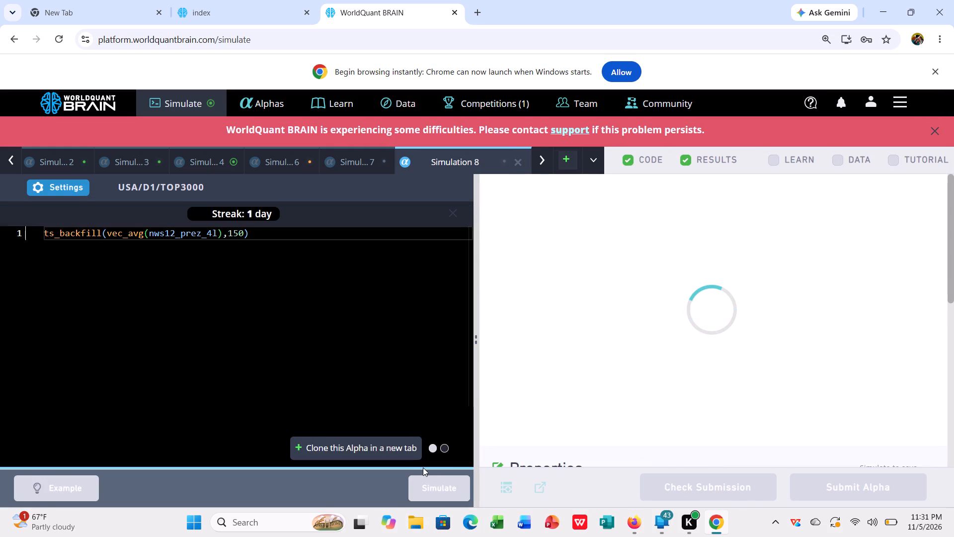
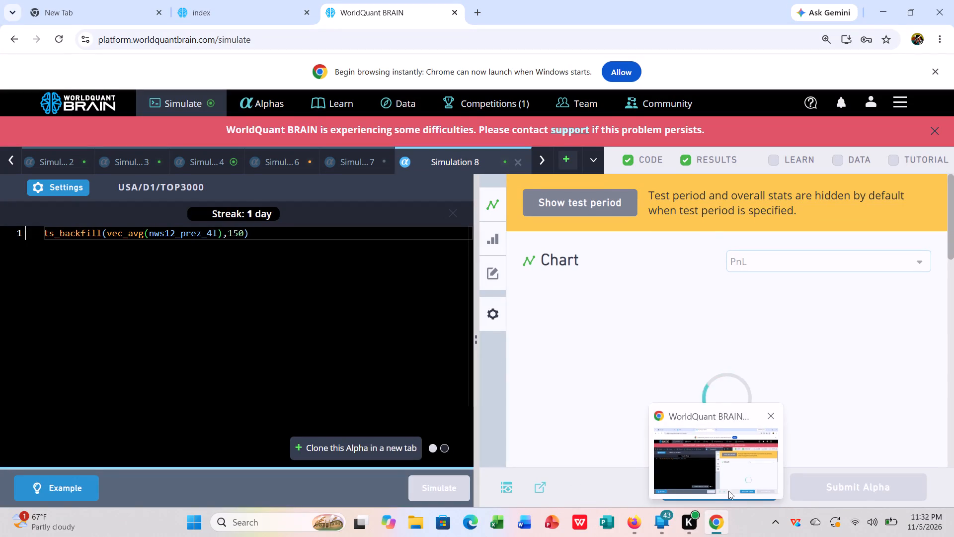
Reveal Simulation 8's test period, view its IS-period summary, and check which IS tests fail in its testing status.
click(726, 491)
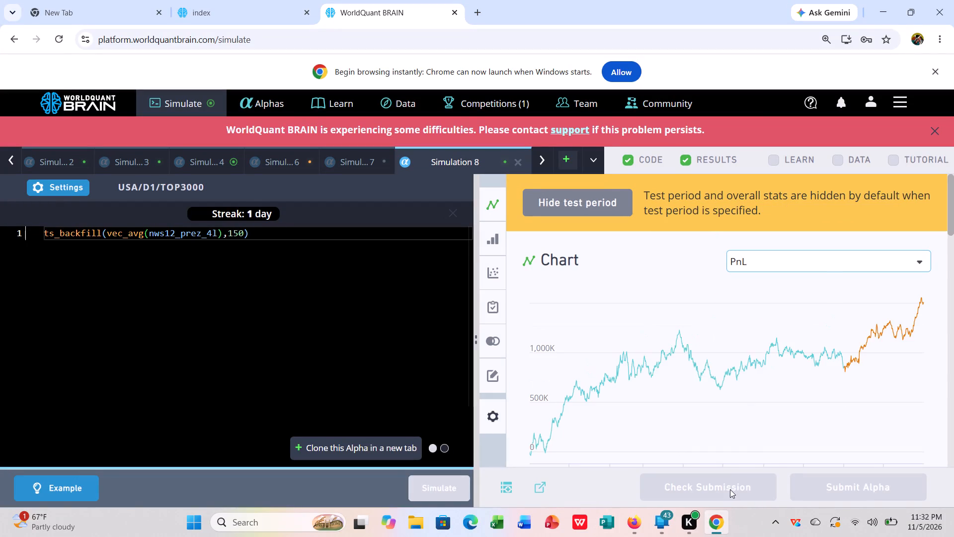
scroll(759, 424, down, 4)
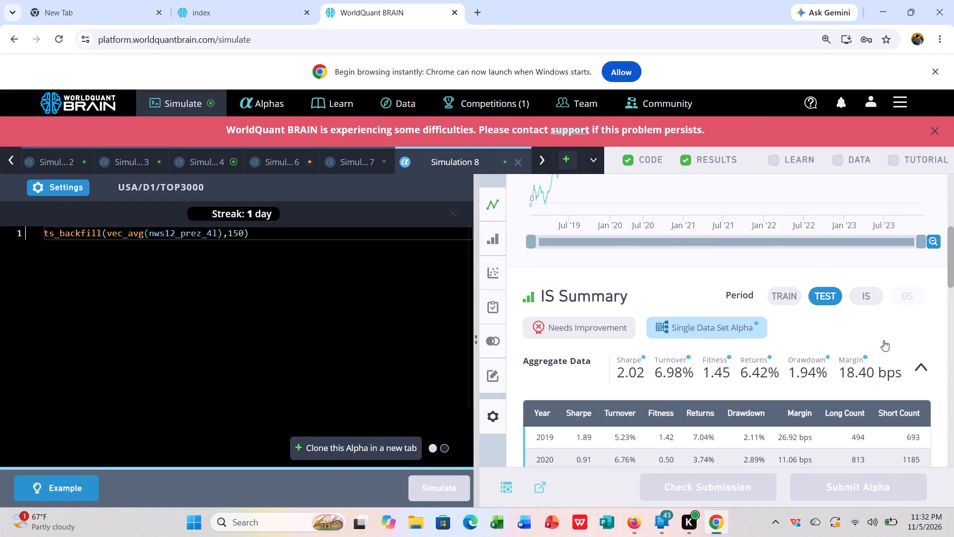
click(864, 299)
scroll(826, 354, down, 1)
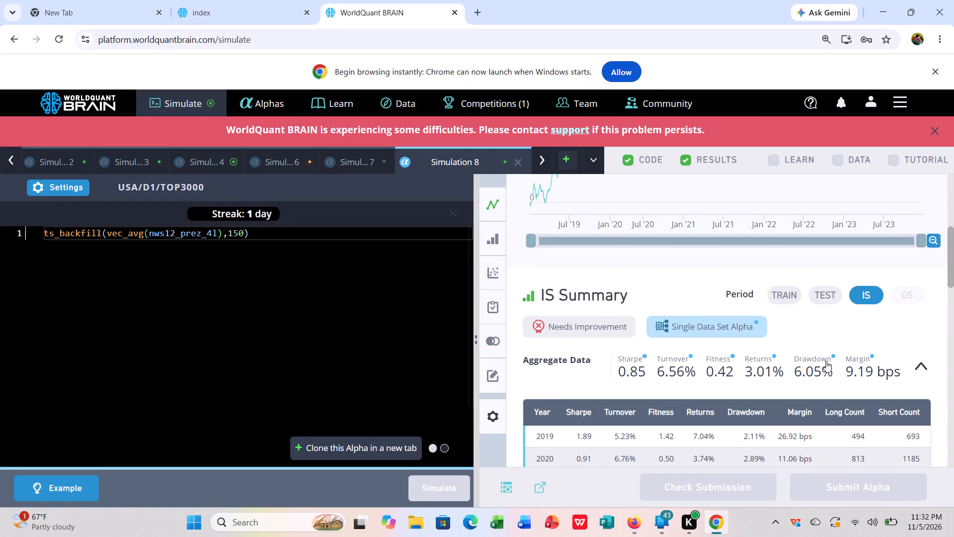
scroll(826, 361, down, 6)
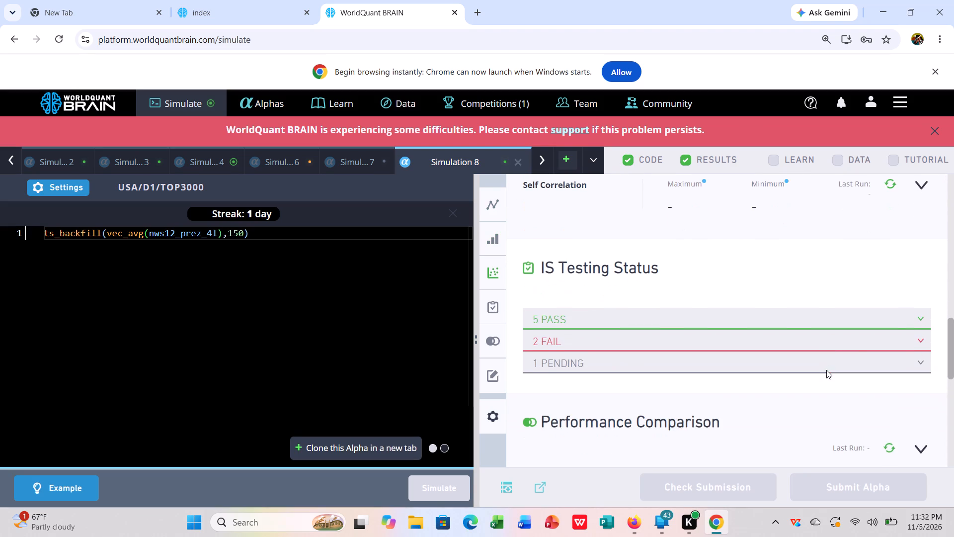
click(854, 342)
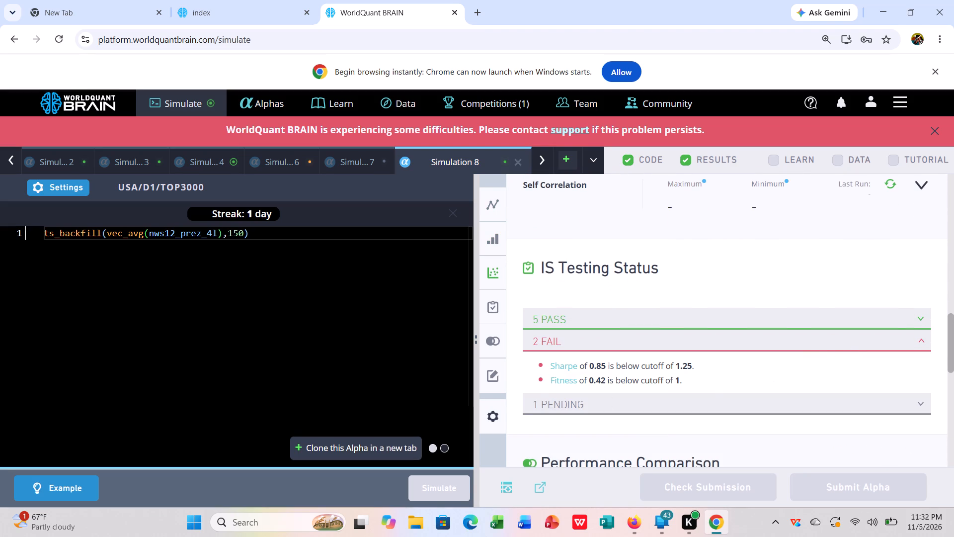
Set Simulation 8's neutralization to Industry, apply the settings and simulate the alpha.
click(49, 182)
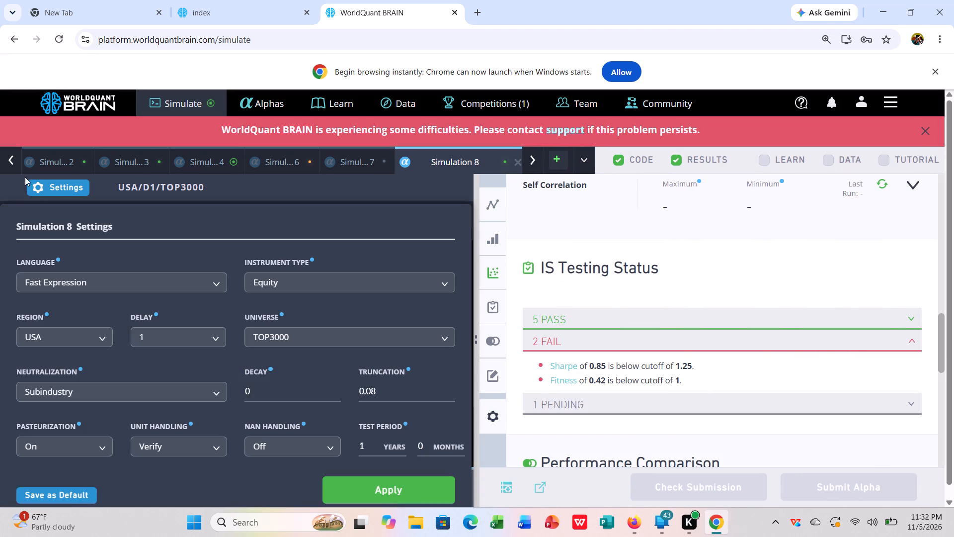
click(127, 398)
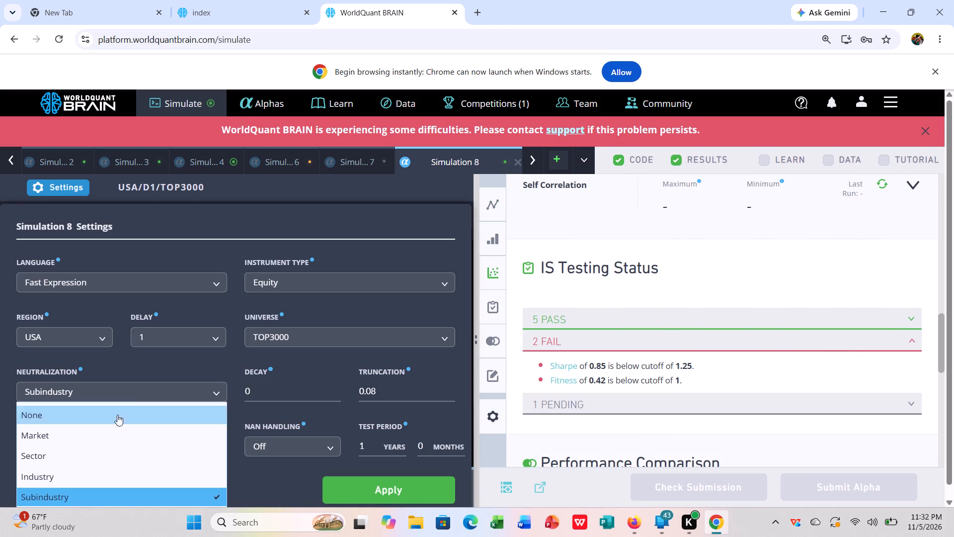
click(101, 474)
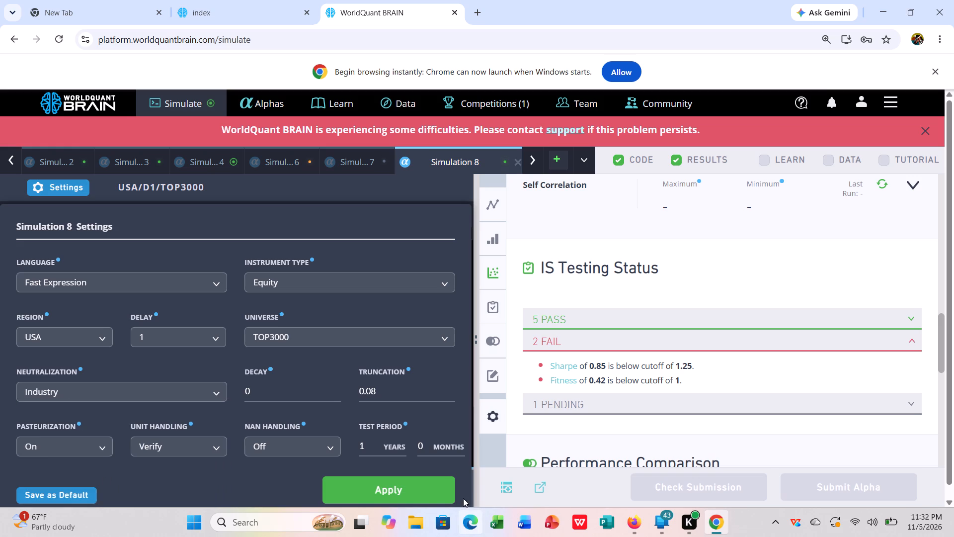
click(433, 484)
click(452, 487)
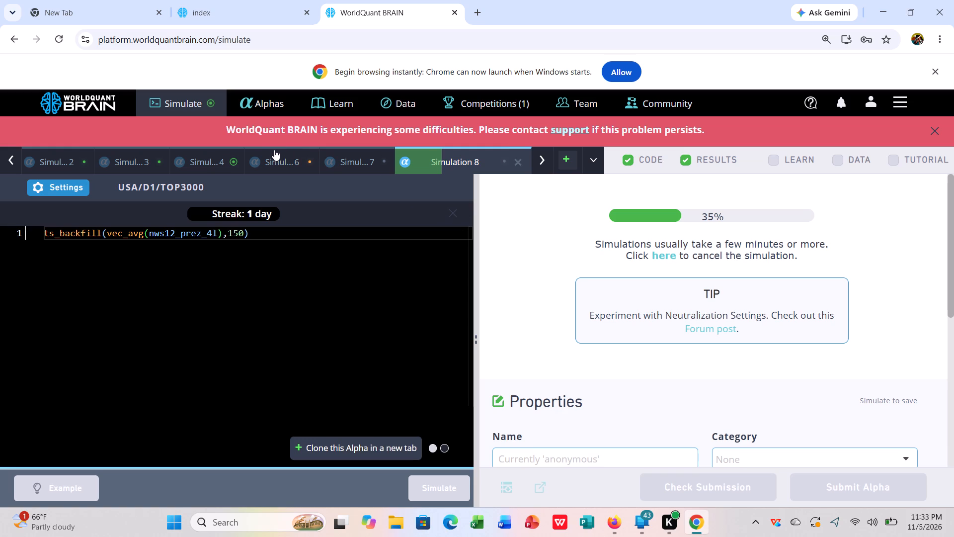
Open Simulation 4, reveal its test period, view its IS-period summary, and check which IS test fails in its testing status.
click(236, 160)
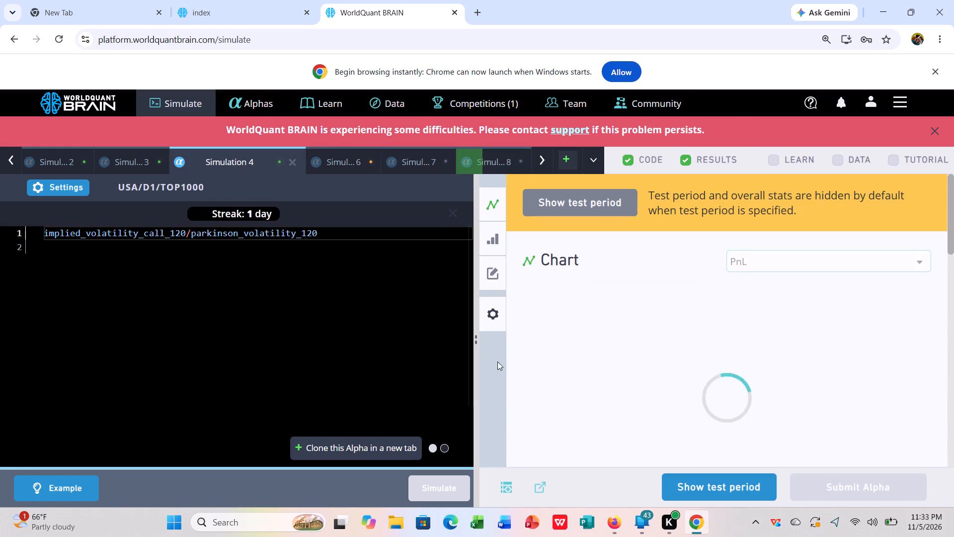
click(704, 484)
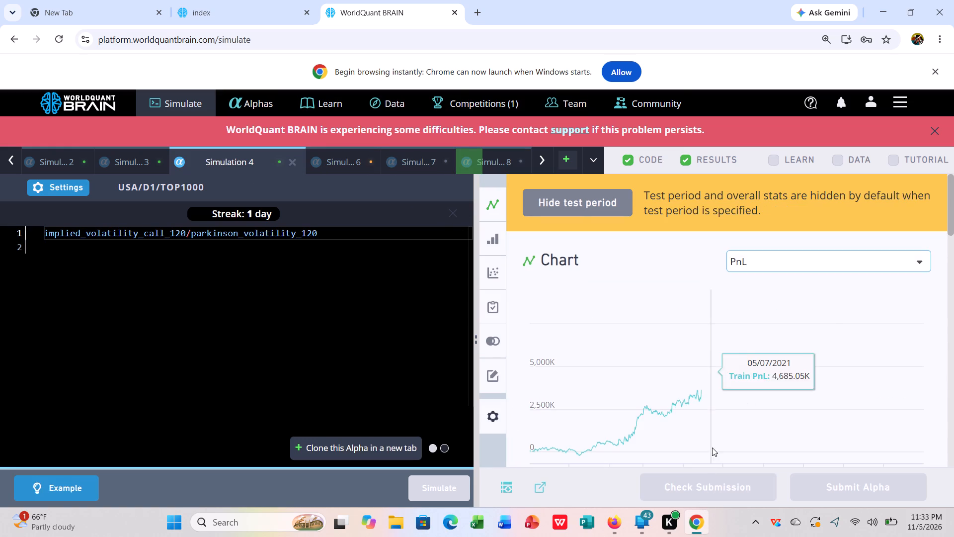
scroll(721, 380, down, 6)
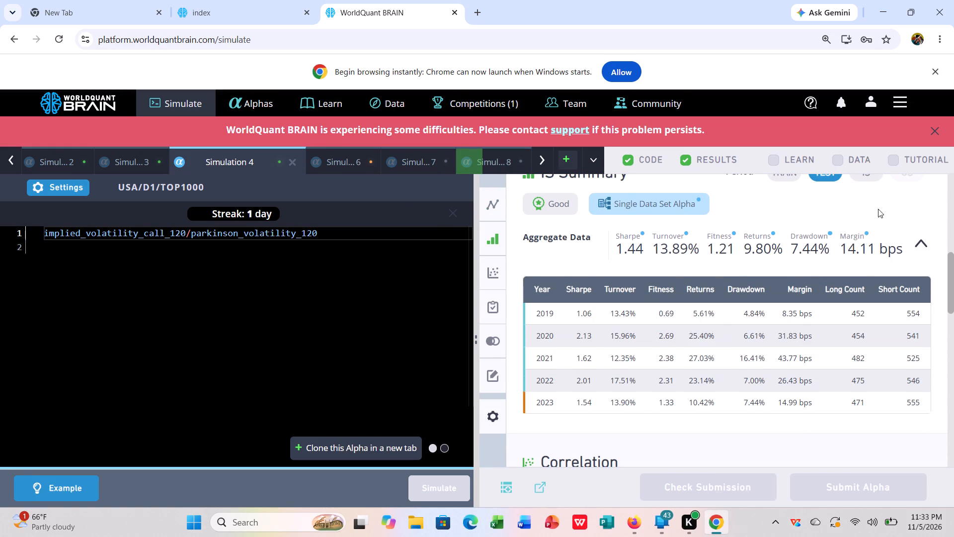
click(871, 173)
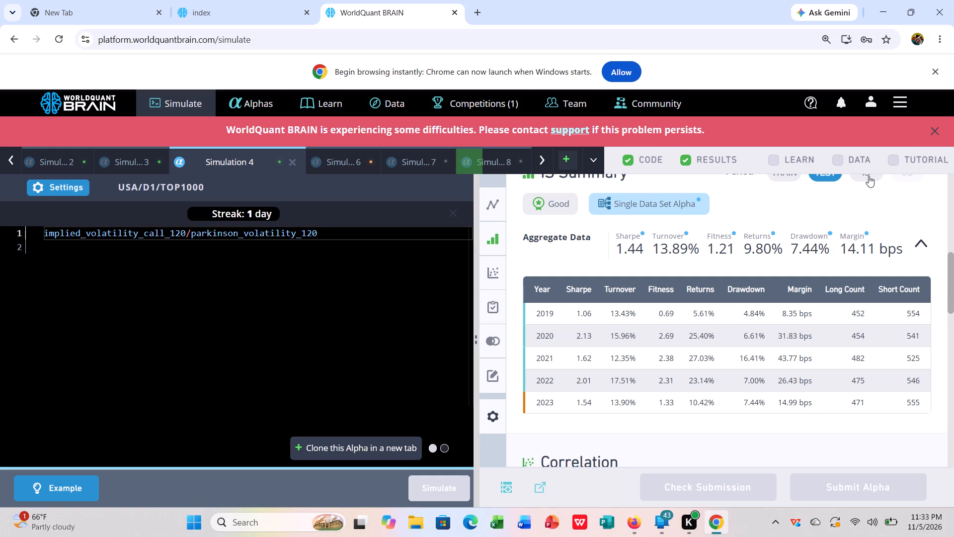
click(869, 176)
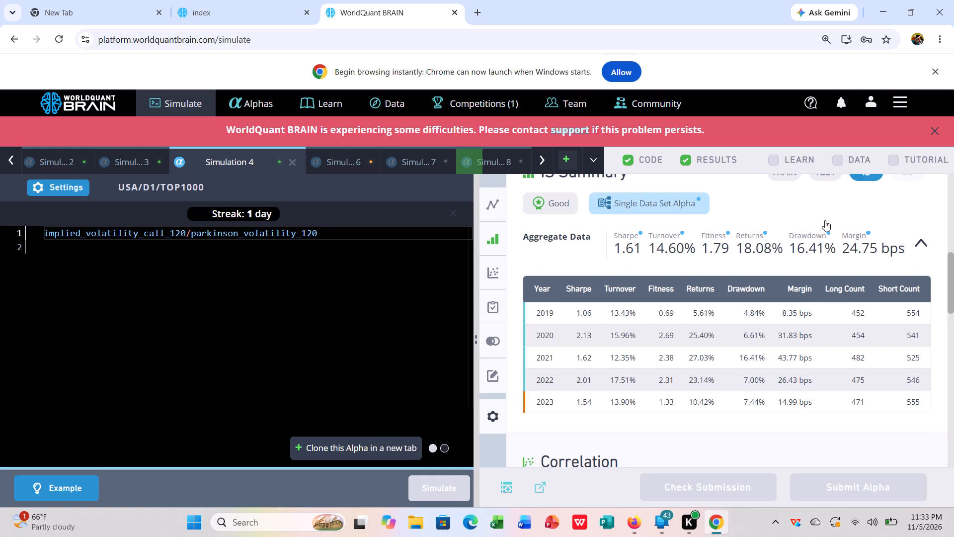
scroll(825, 221, down, 5)
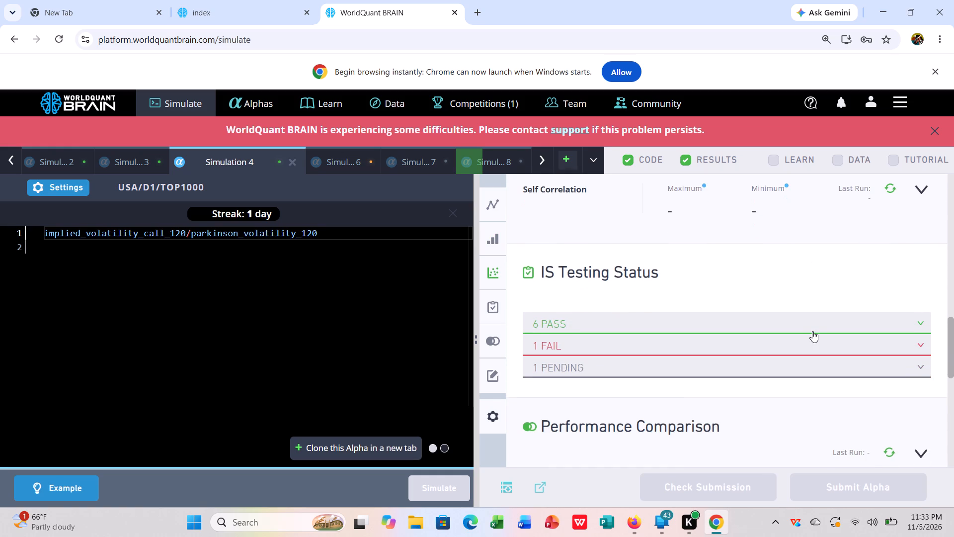
click(812, 331)
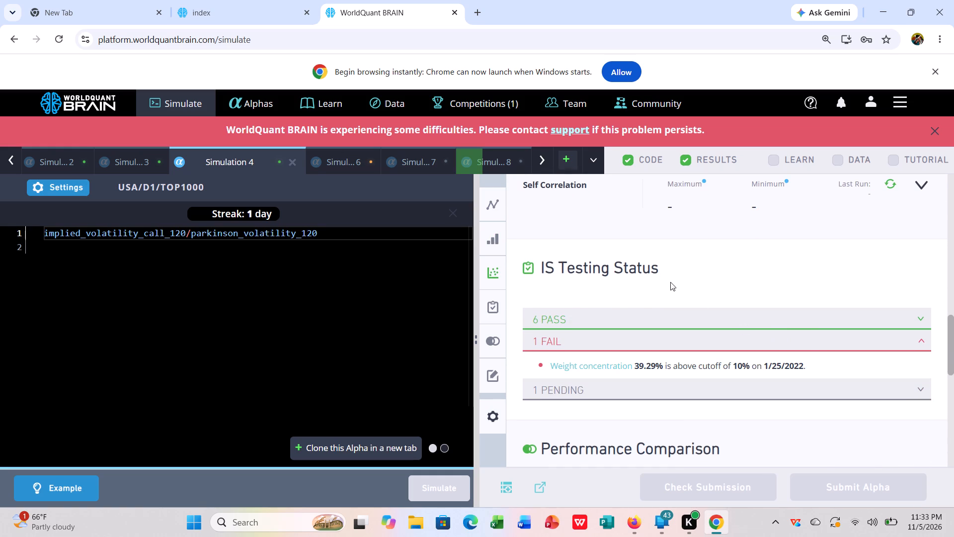
Set Simulation 4's neutralization to None, apply the settings and simulate the alpha.
click(77, 187)
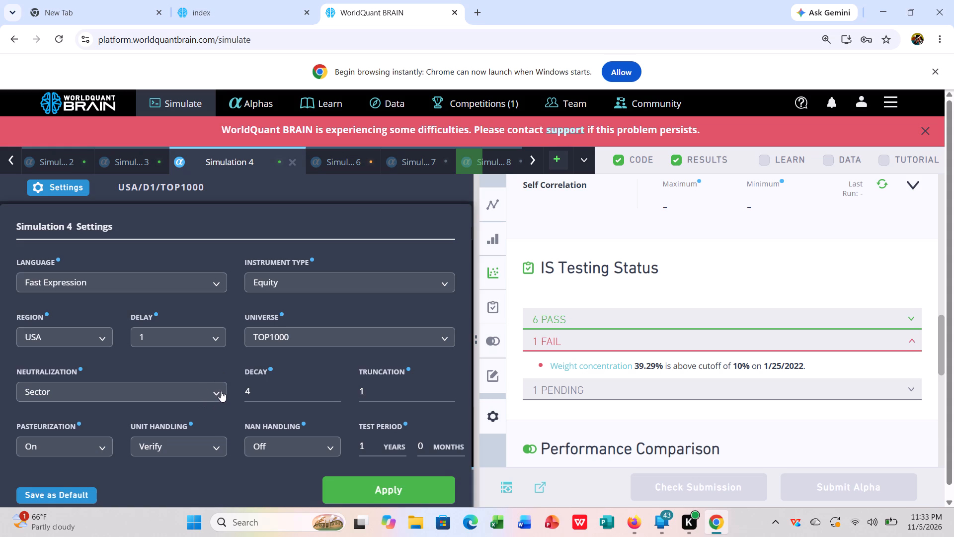
click(221, 390)
click(205, 409)
click(390, 489)
drag(439, 490, 442, 485)
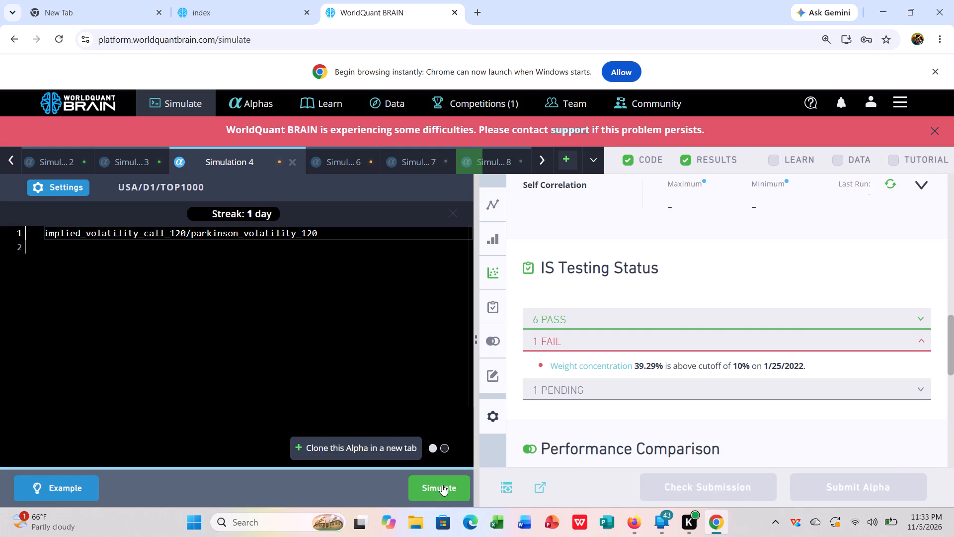
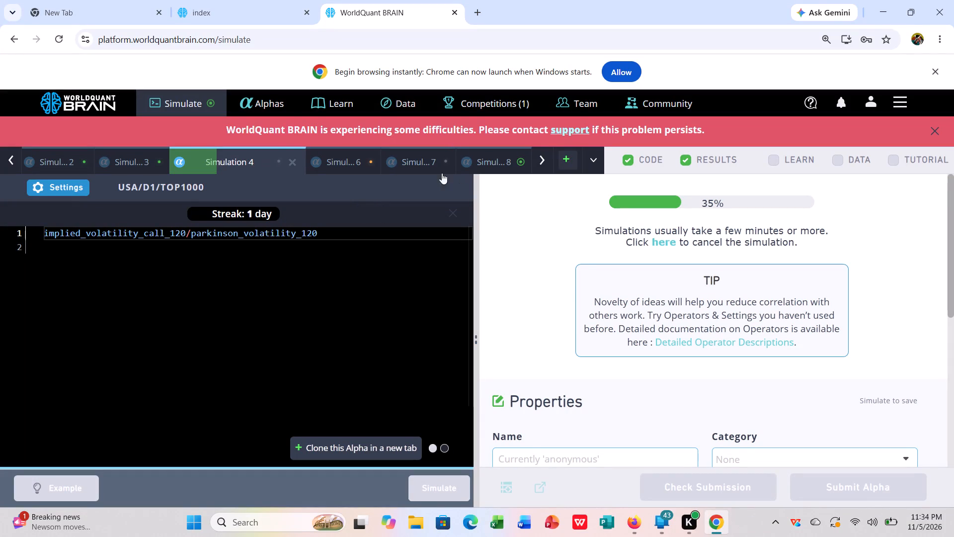
Open Simulation 8, reveal its test period, view its IS-period summary, and check which IS tests fail in its testing status.
click(503, 158)
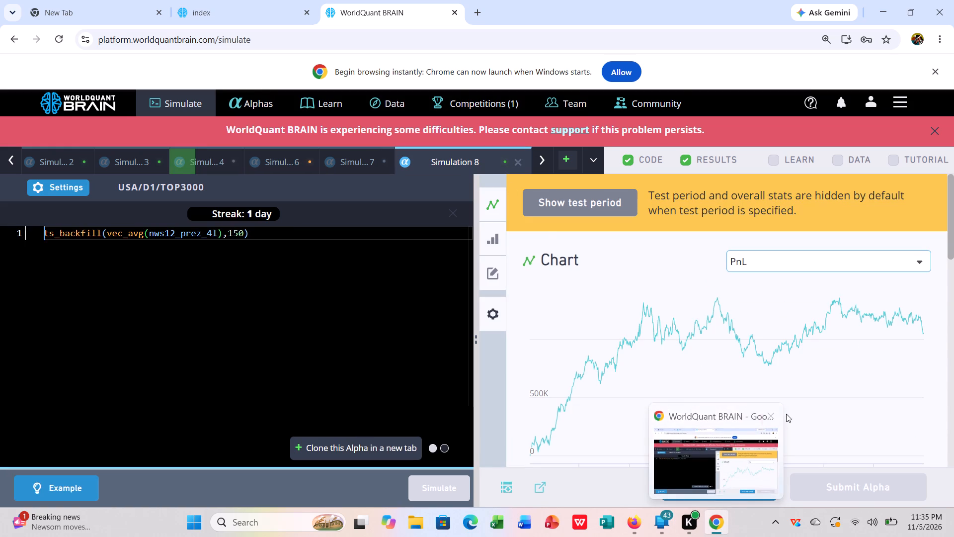
click(732, 482)
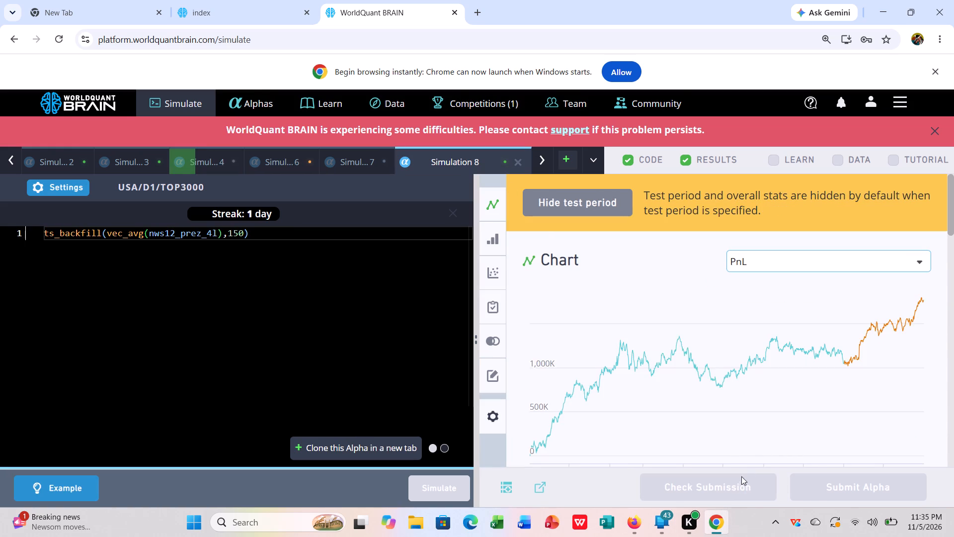
scroll(769, 427, down, 5)
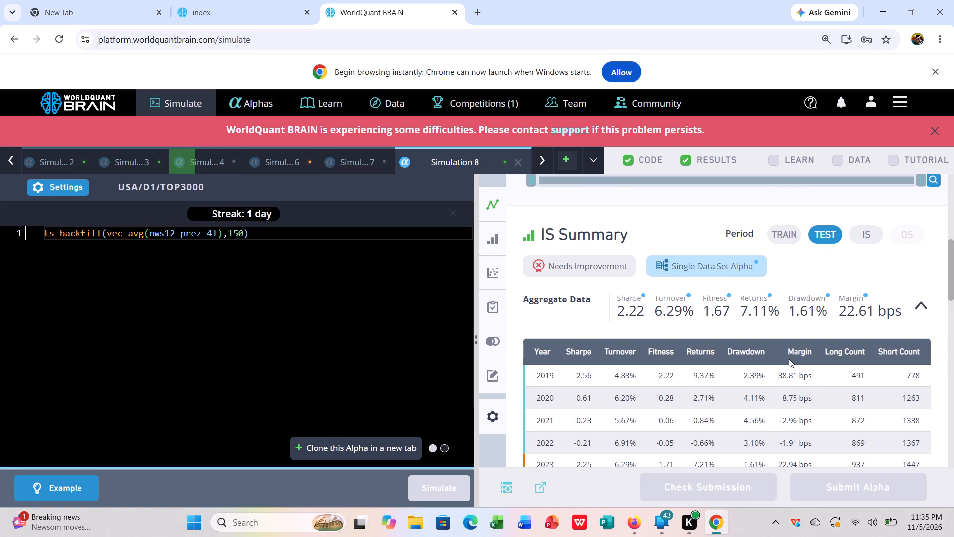
scroll(787, 360, down, 2)
scroll(791, 358, up, 3)
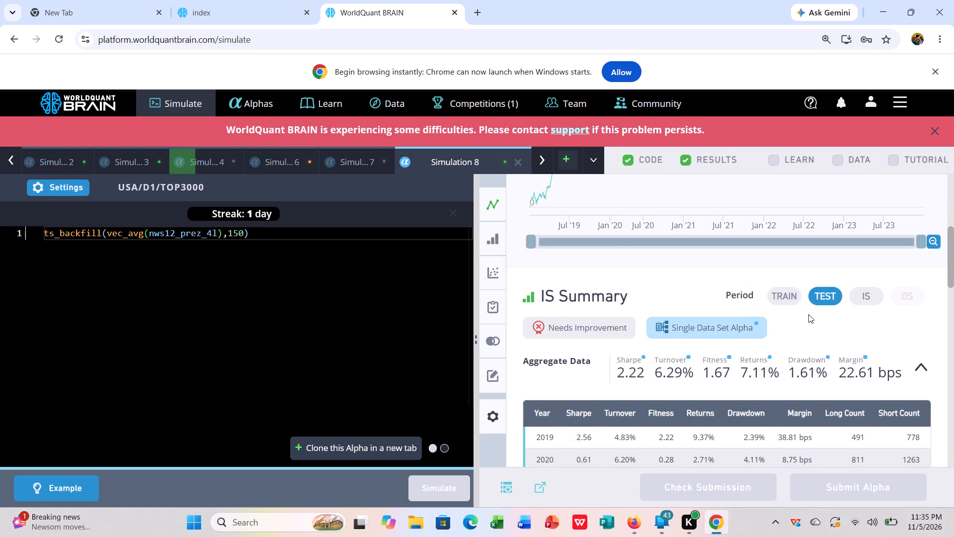
click(865, 293)
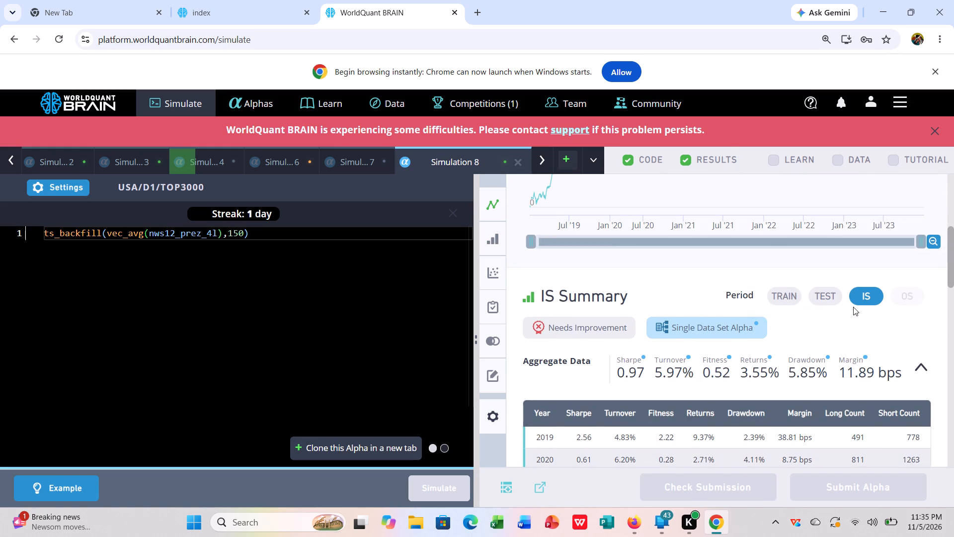
scroll(821, 342, down, 6)
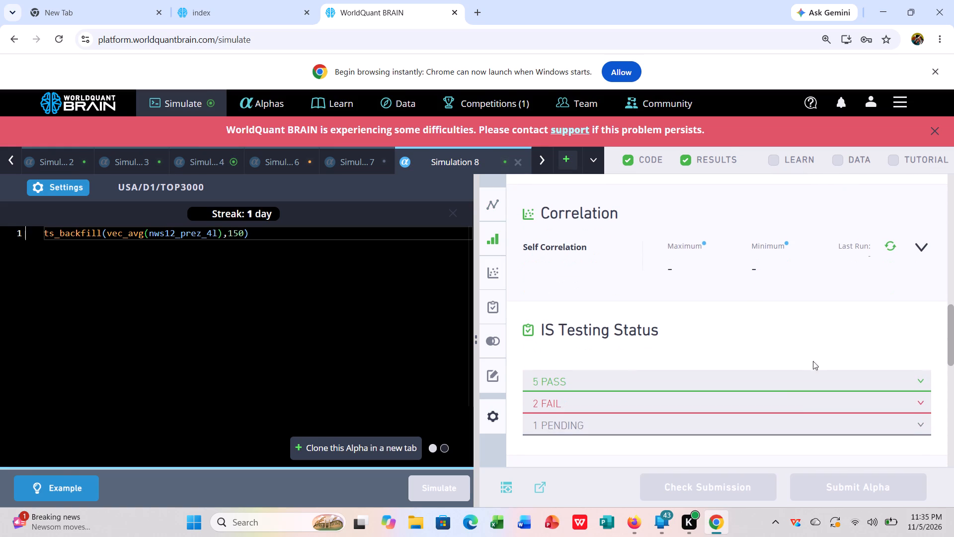
click(798, 402)
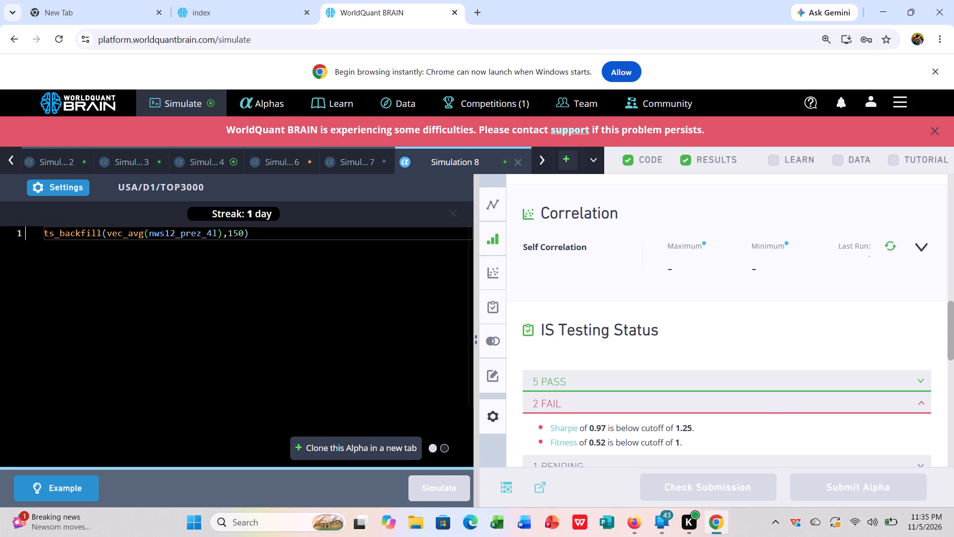
Set Simulation 8's neutralization to None, apply the settings and simulate the alpha.
click(70, 186)
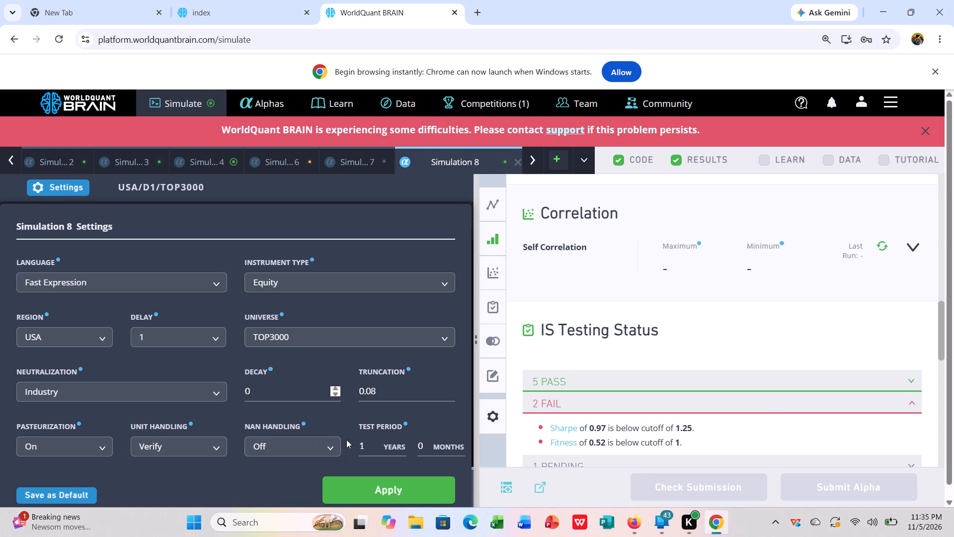
click(207, 386)
drag(129, 415, 126, 437)
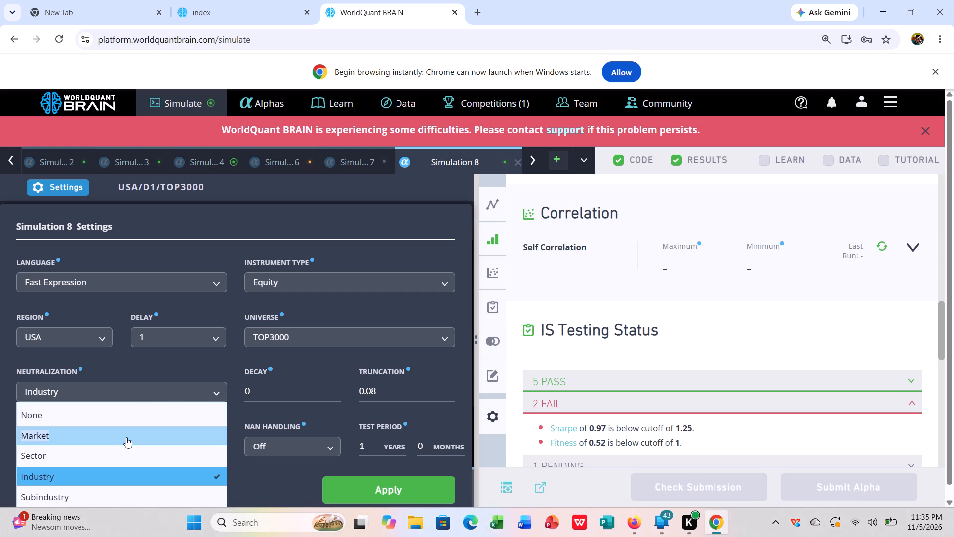
drag(126, 437, 127, 444)
click(146, 423)
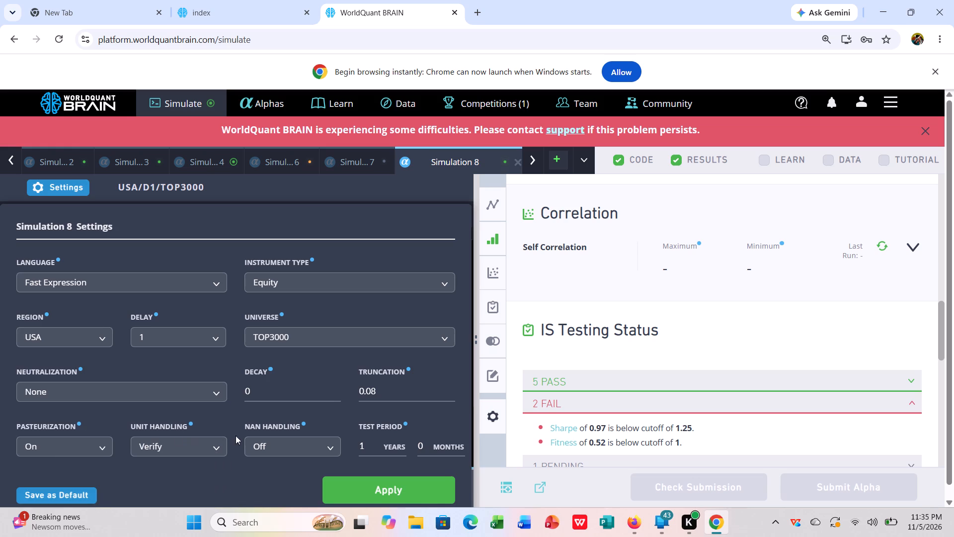
click(378, 496)
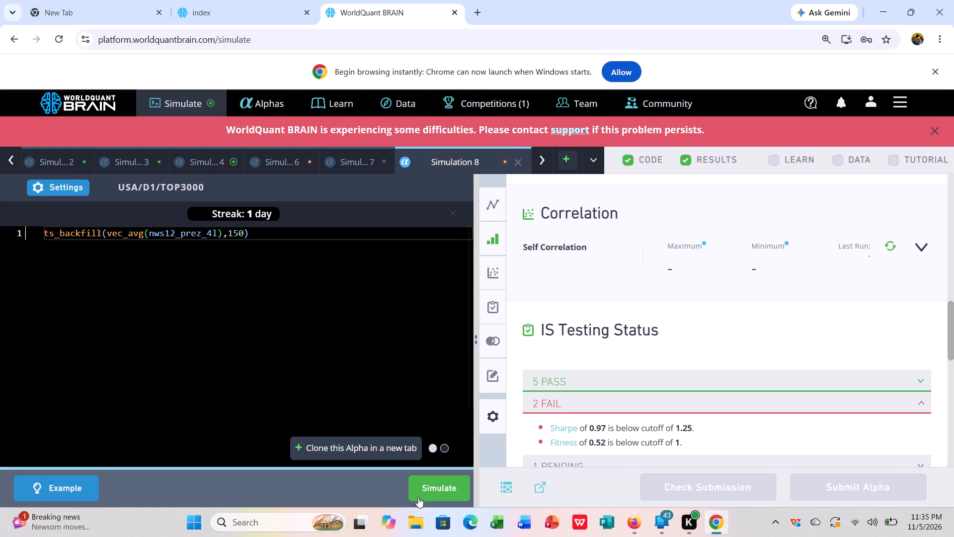
click(437, 474)
click(439, 482)
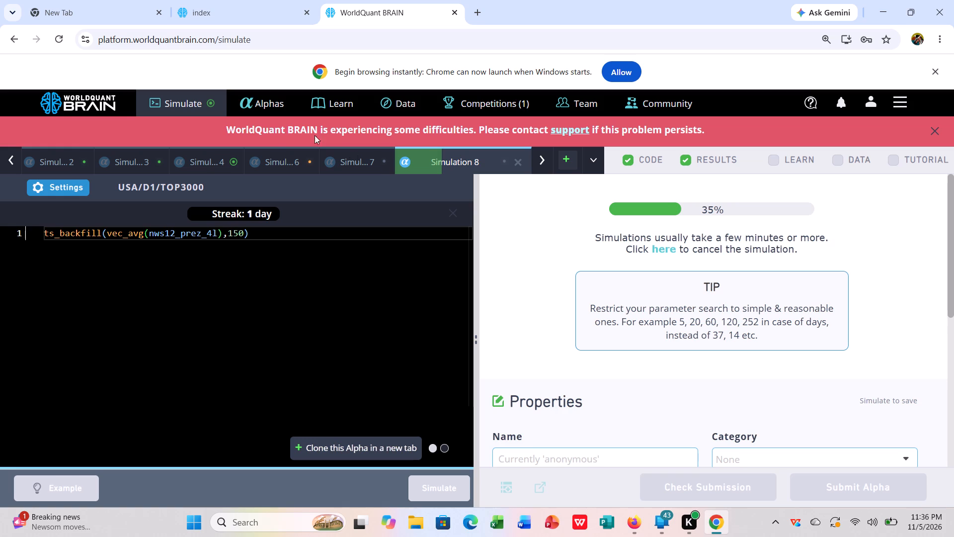
Open Simulation 4, reveal its test period, view its IS-period summary, and check which IS tests fail in its testing status.
click(215, 157)
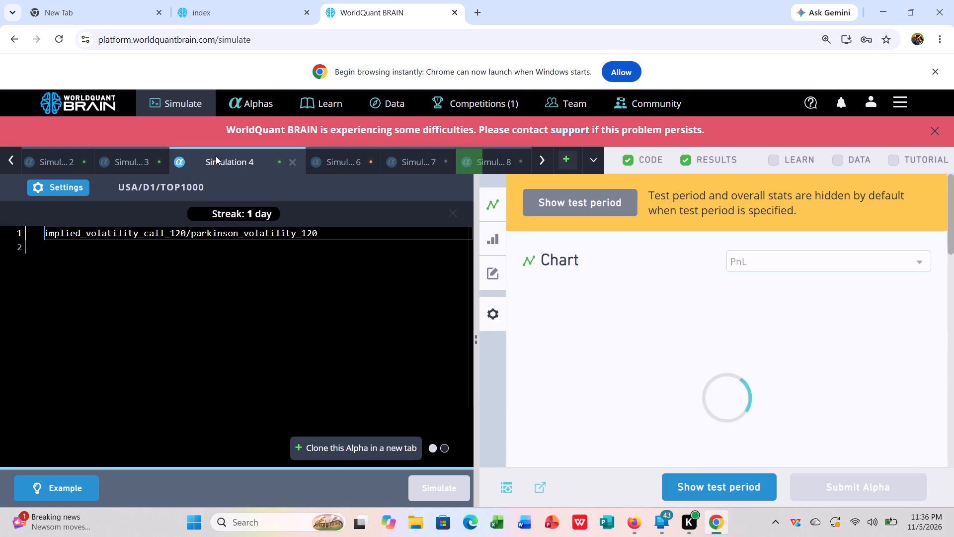
click(714, 483)
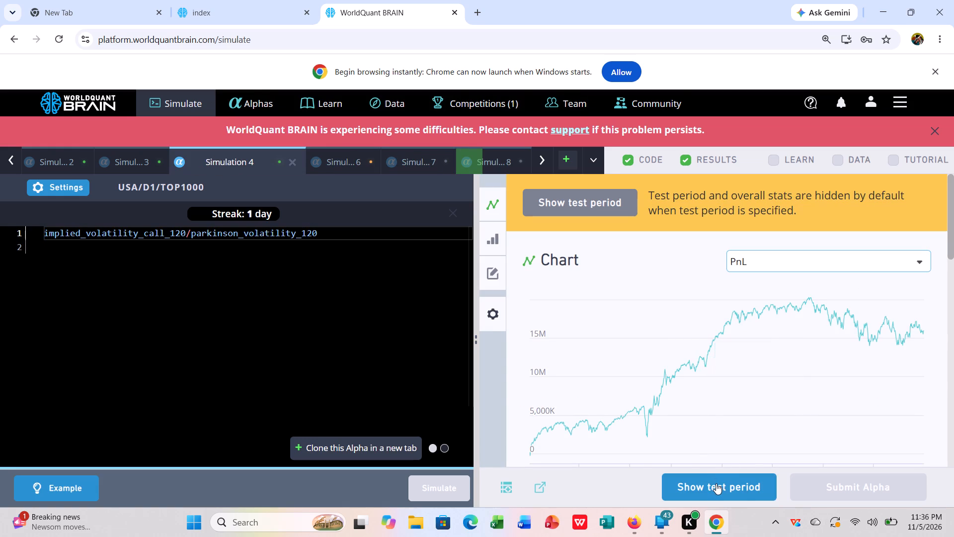
scroll(721, 412, down, 5)
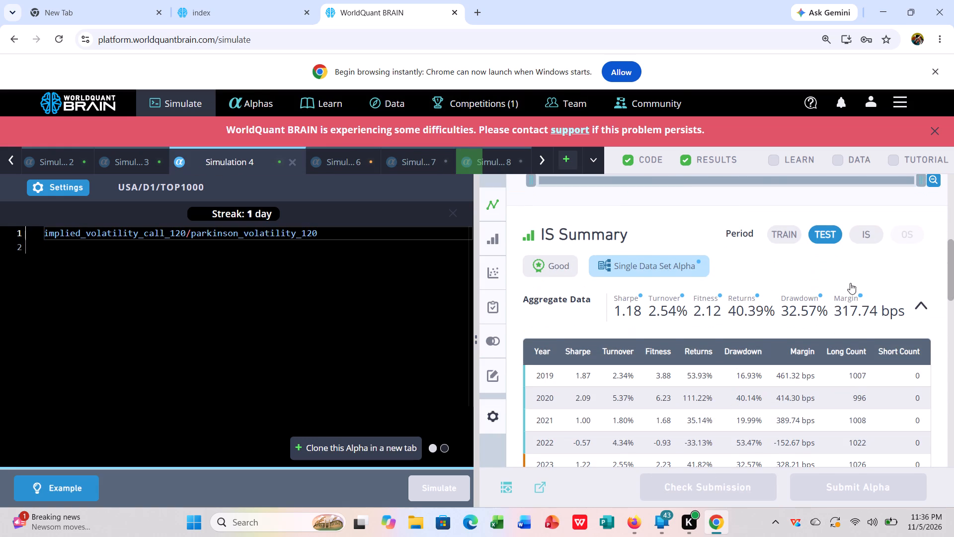
click(876, 236)
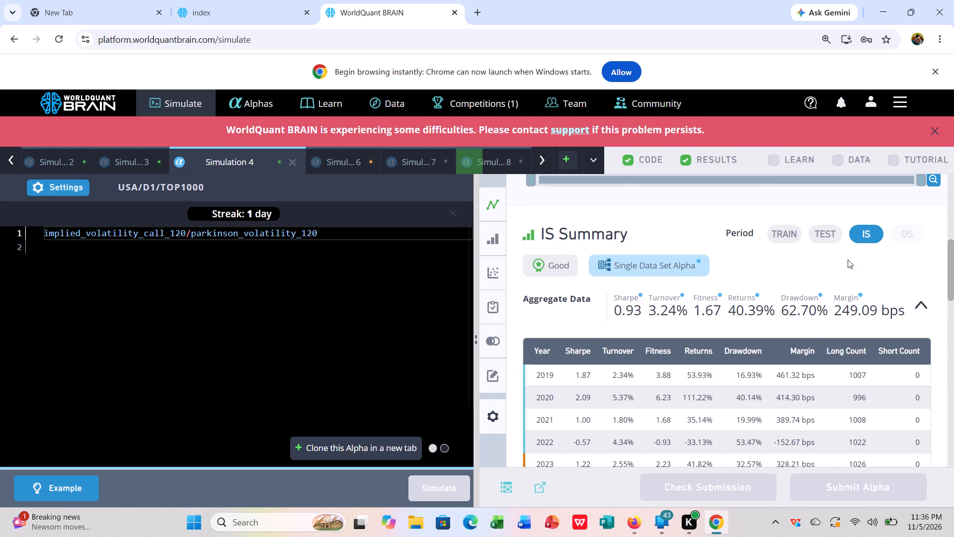
scroll(776, 300, down, 5)
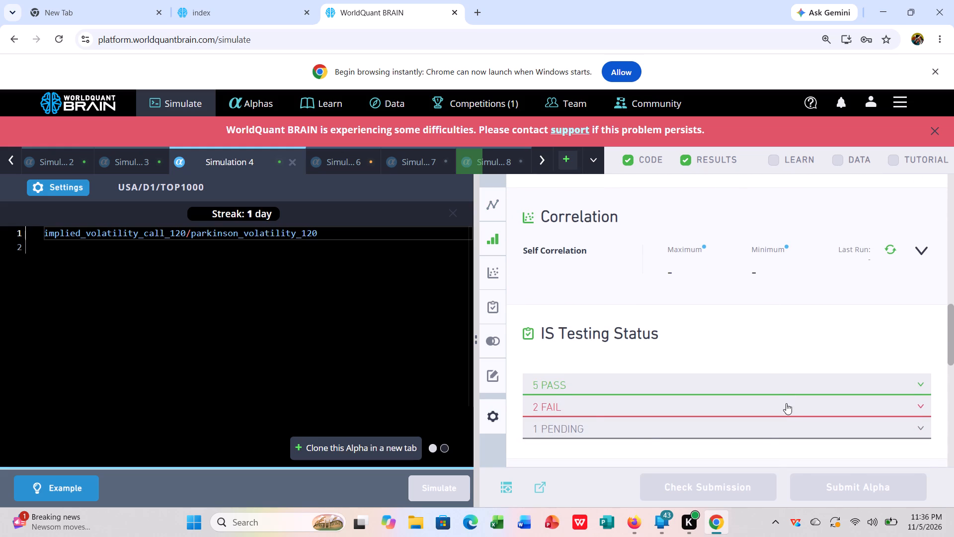
click(791, 403)
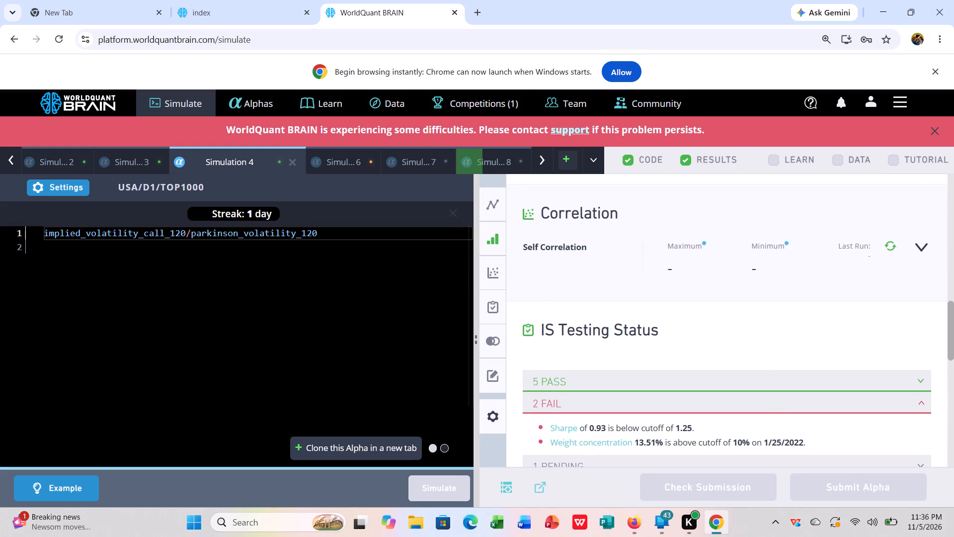
Set Simulation 4's neutralization to Sector and its universe to TOP2000, apply the settings and simulate the alpha.
click(51, 177)
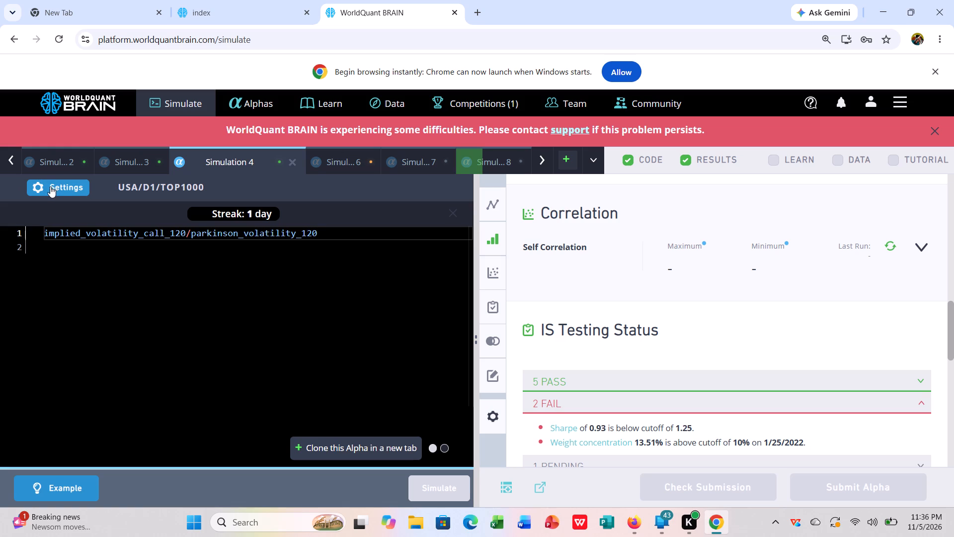
click(50, 185)
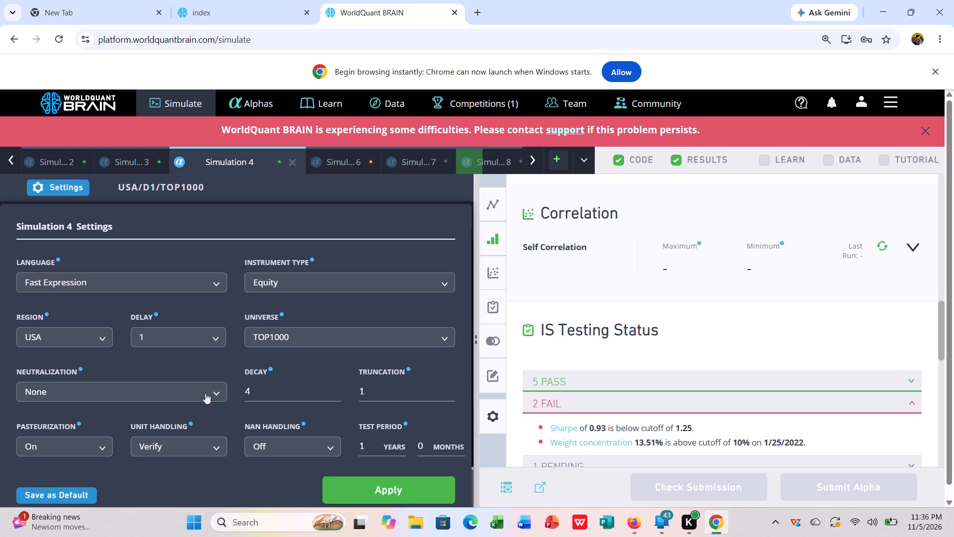
click(206, 390)
click(120, 454)
drag(462, 332, 466, 333)
click(443, 337)
click(324, 375)
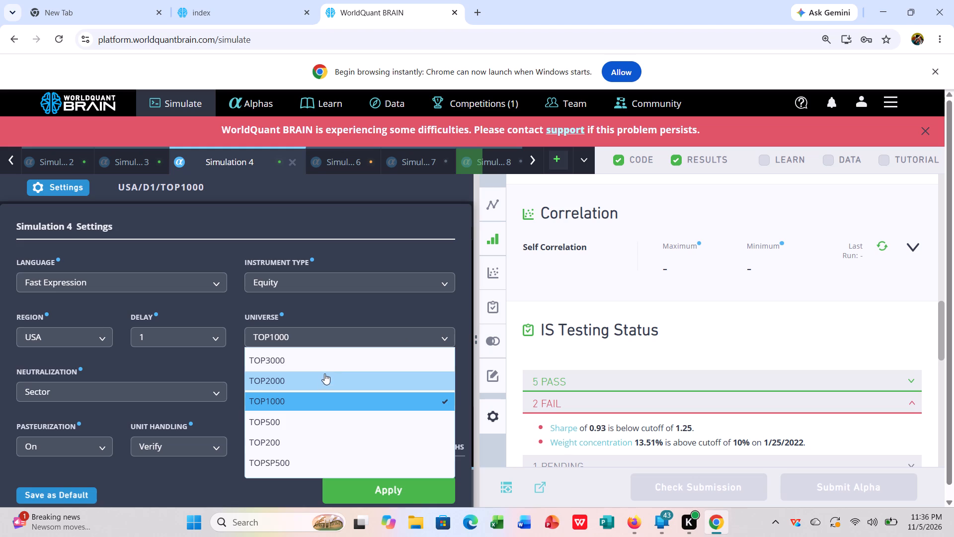
click(402, 483)
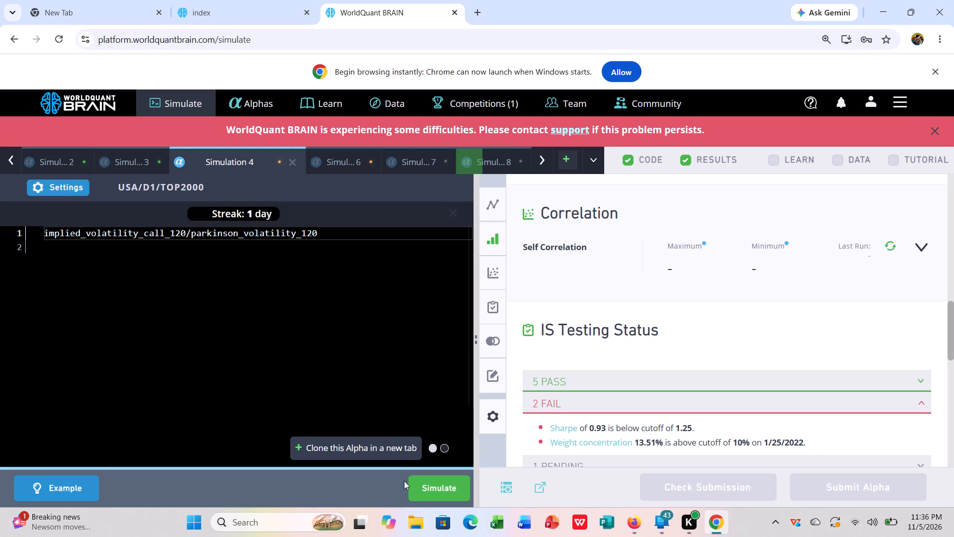
click(421, 484)
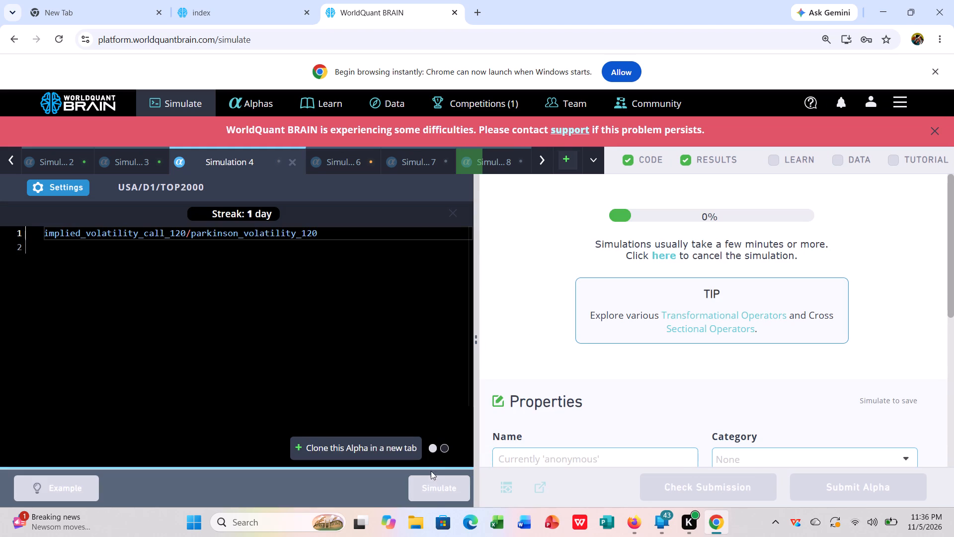
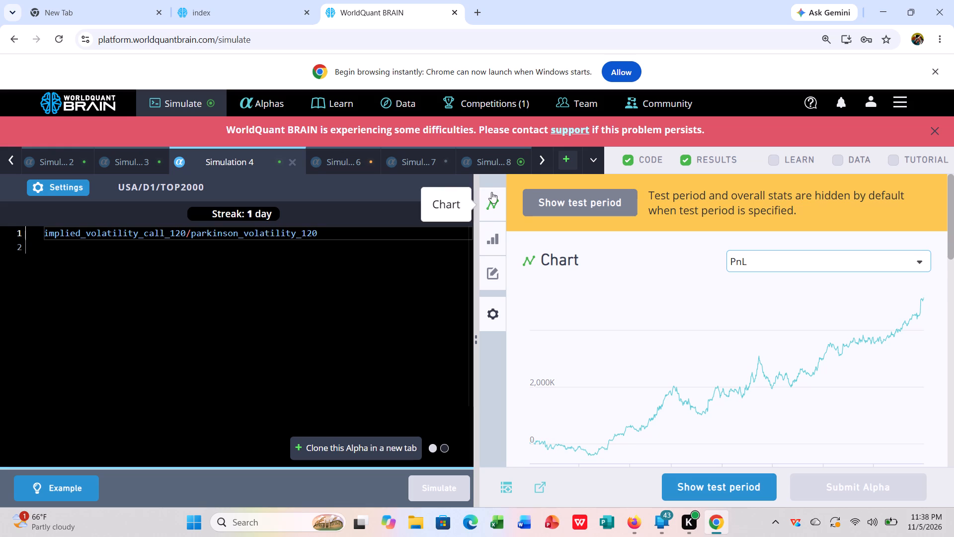
Reveal Simulation 4's test period, view its IS-period summary, and check which IS tests fail in its testing status.
click(730, 482)
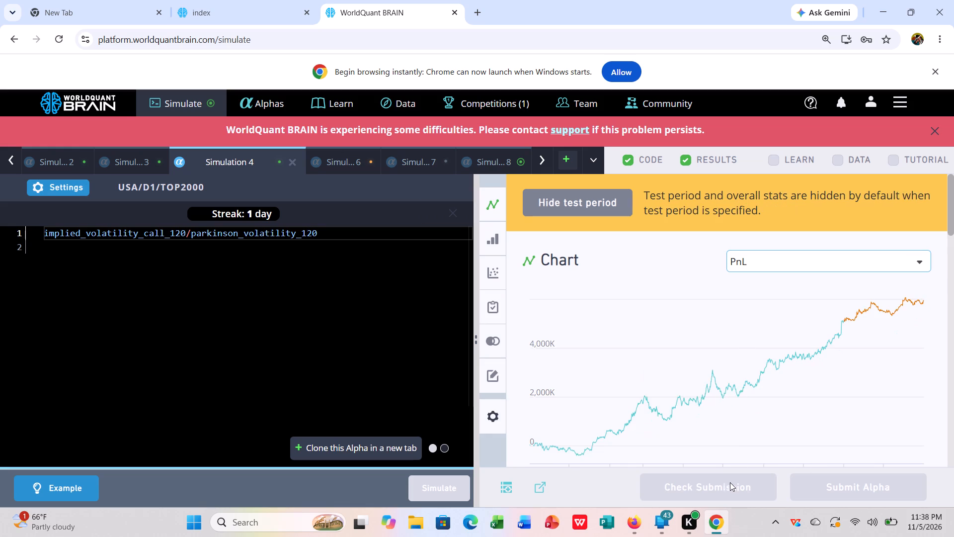
scroll(748, 446, down, 5)
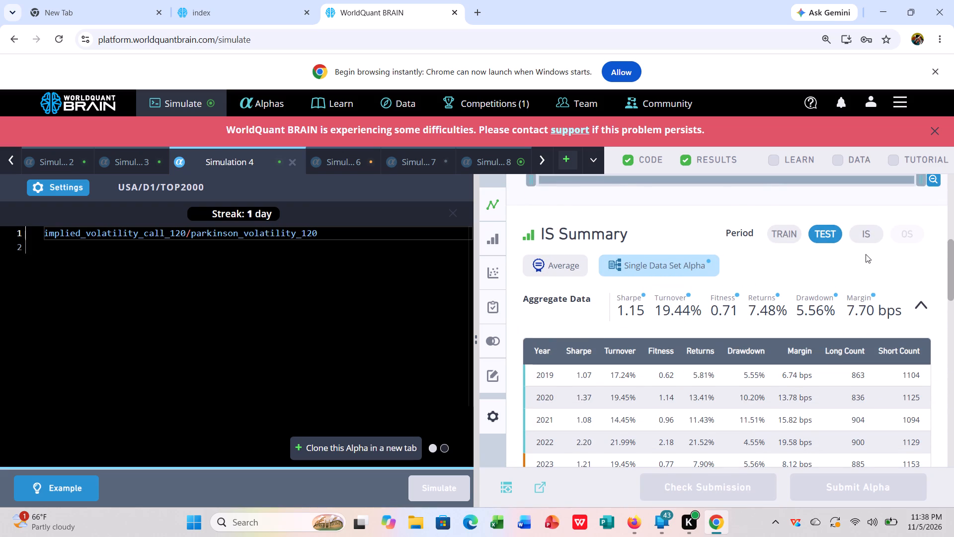
click(868, 239)
scroll(829, 307, down, 2)
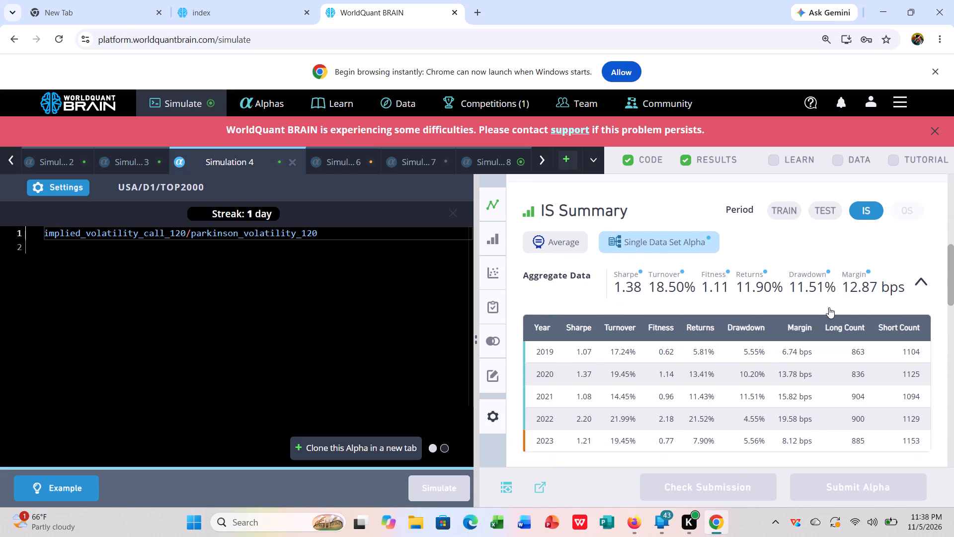
scroll(830, 310, down, 4)
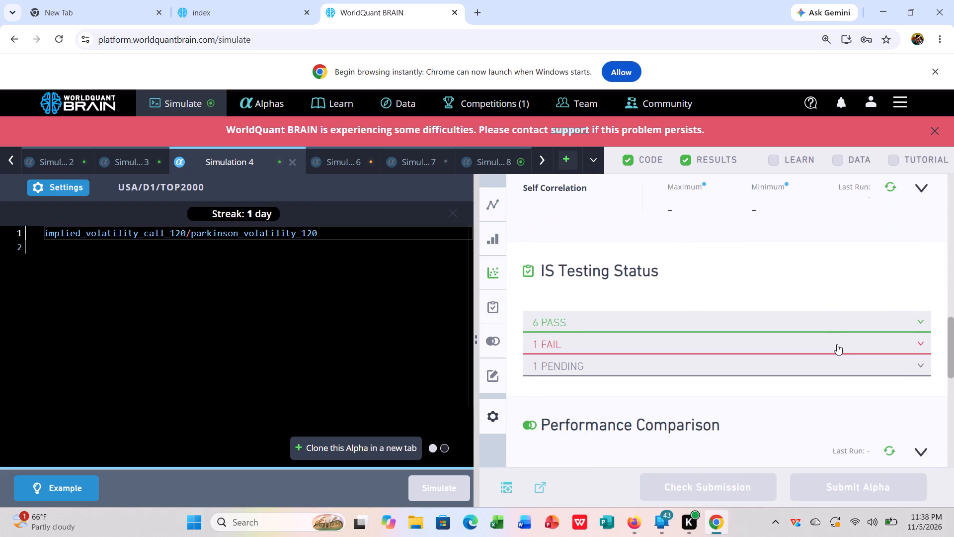
click(838, 338)
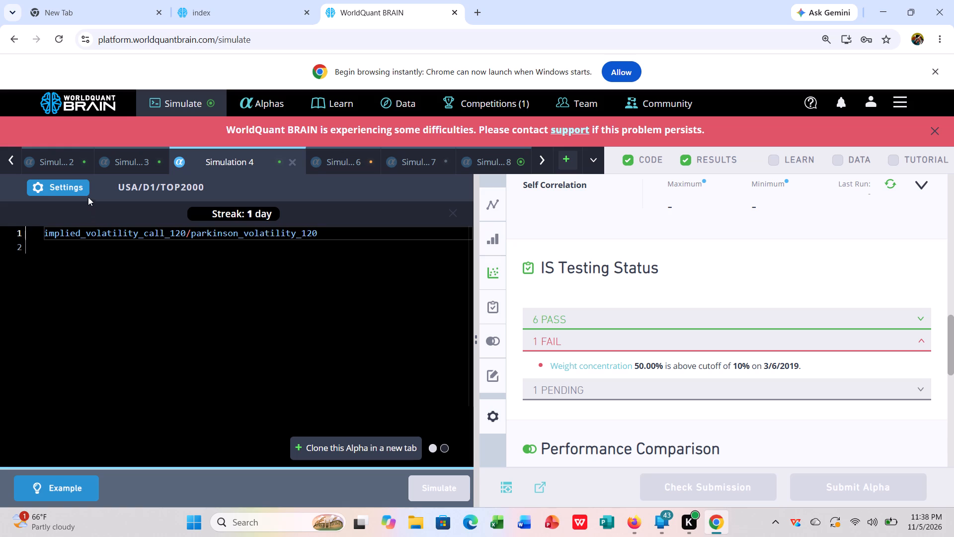
Set Simulation 4's universe to TOP3000, apply the settings and simulate the alpha.
click(49, 179)
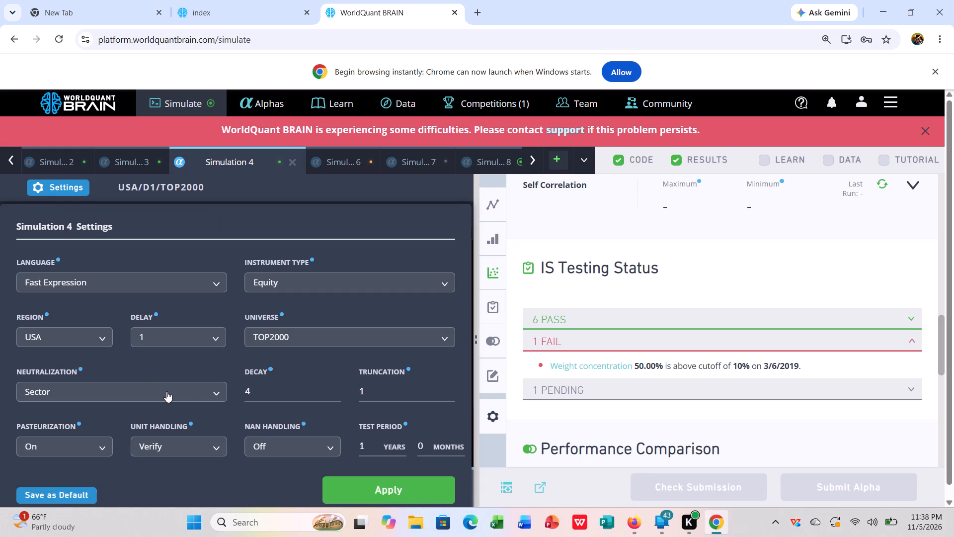
click(428, 334)
click(395, 356)
click(394, 488)
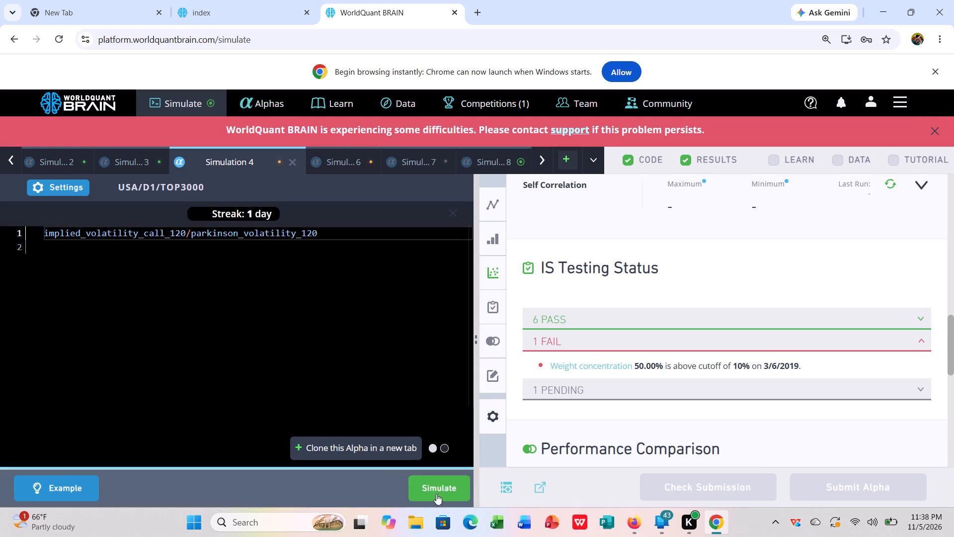
click(460, 486)
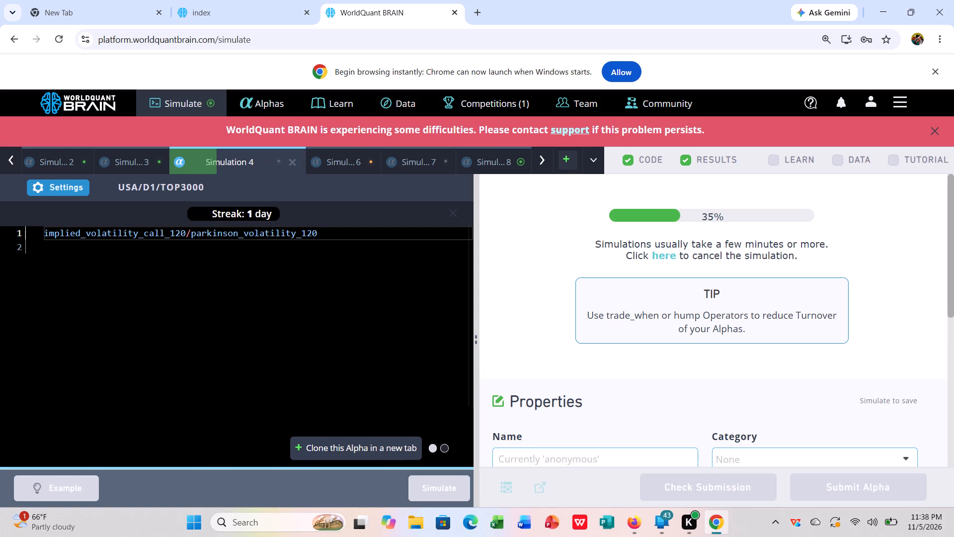
Open Simulation 8, reveal its test period and view its IS-period summary.
click(505, 155)
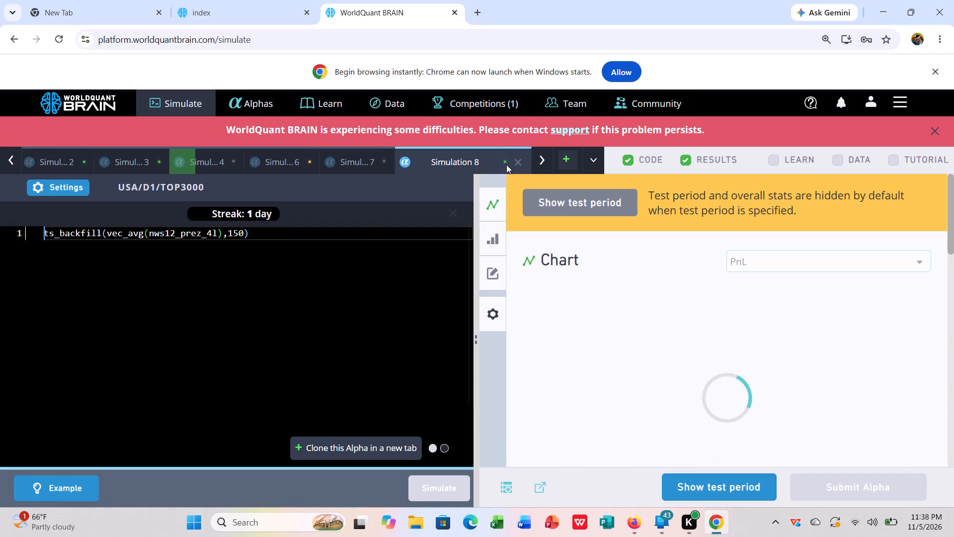
click(719, 482)
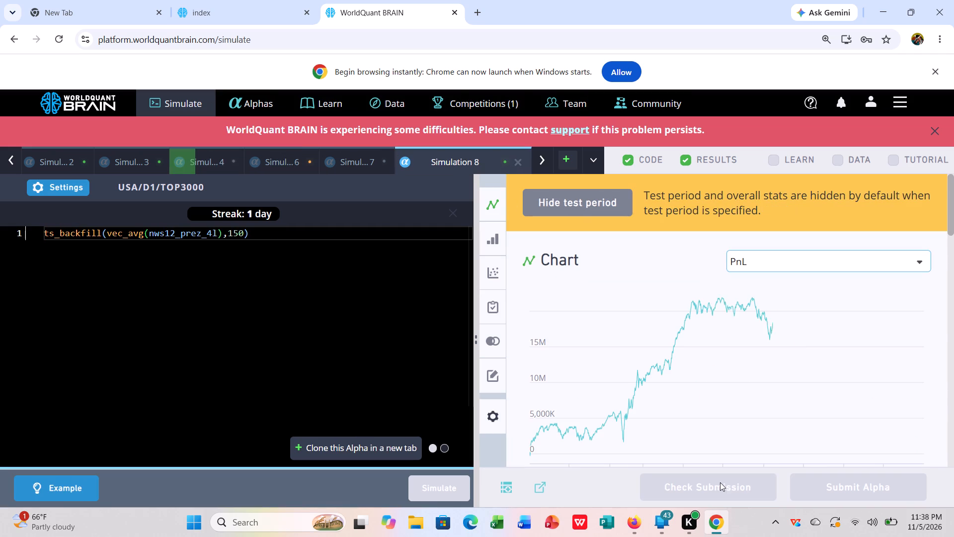
scroll(726, 416, down, 4)
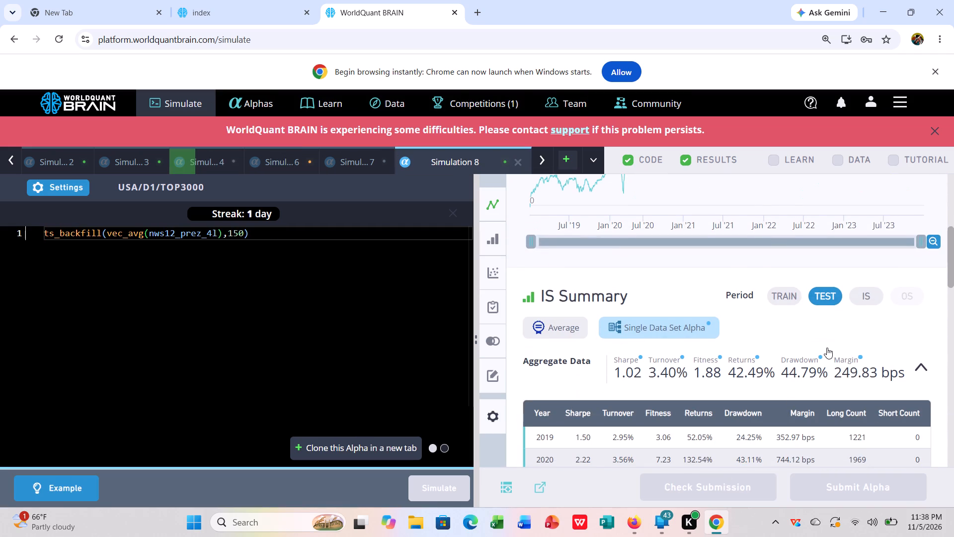
click(869, 296)
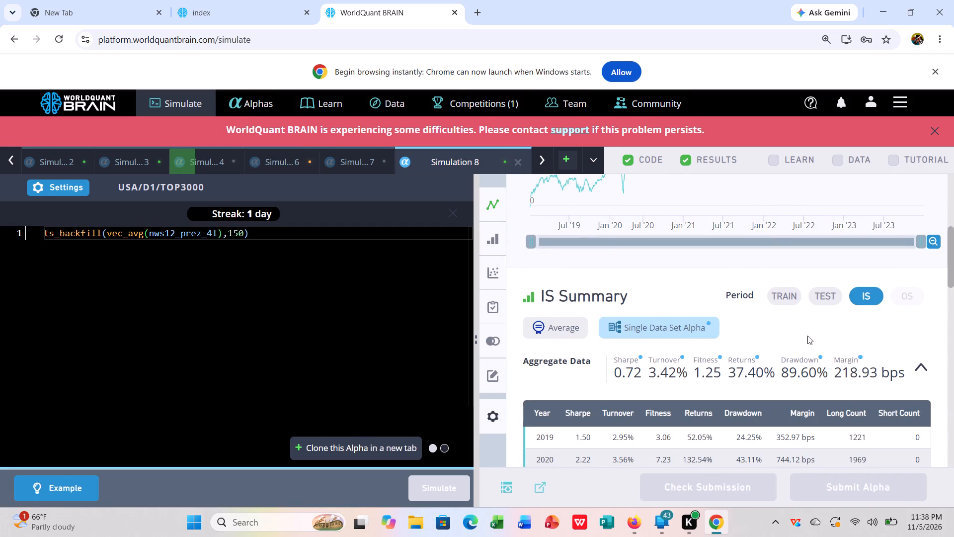
Check which IS tests fail in Simulation 8's testing status.
scroll(797, 352, down, 7)
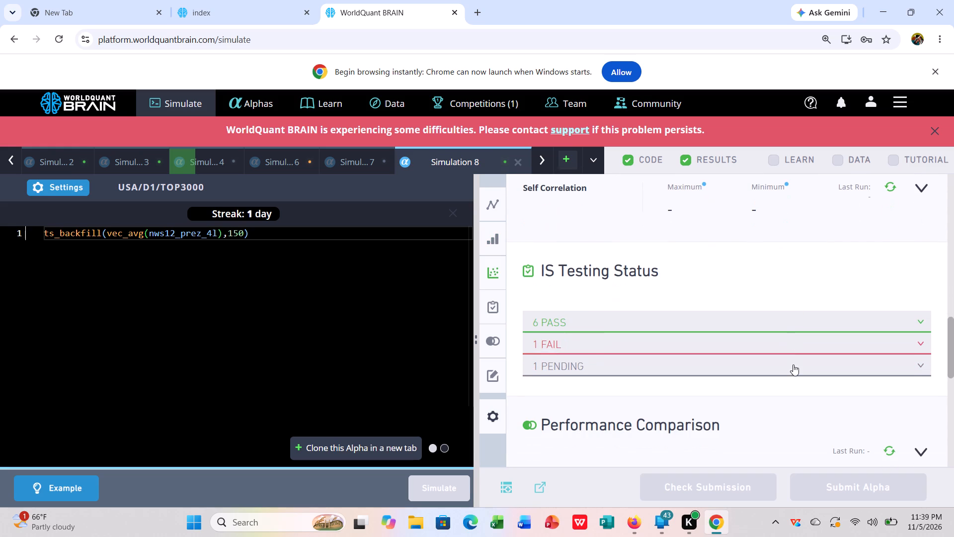
click(802, 342)
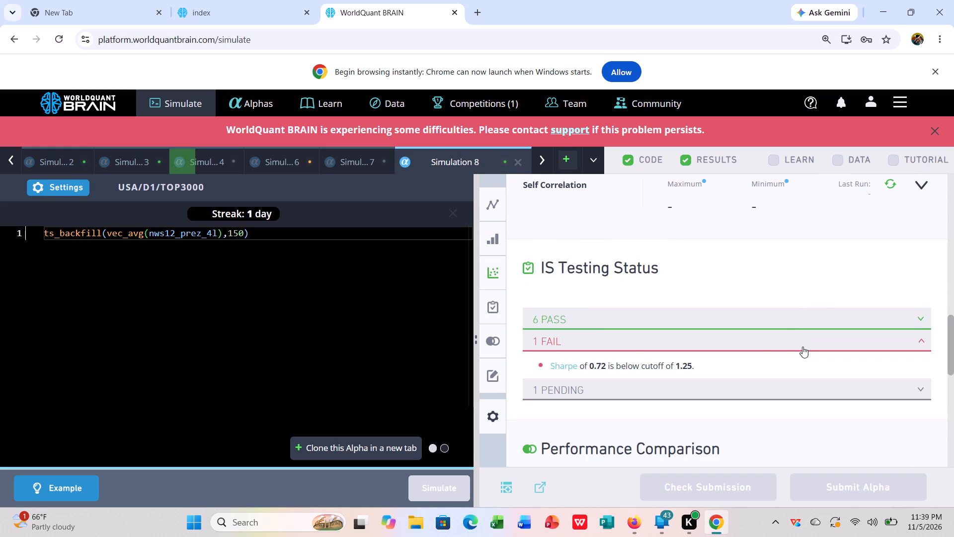
Set Simulation 8's universe to TOP1000, apply the settings and simulate the alpha.
click(54, 184)
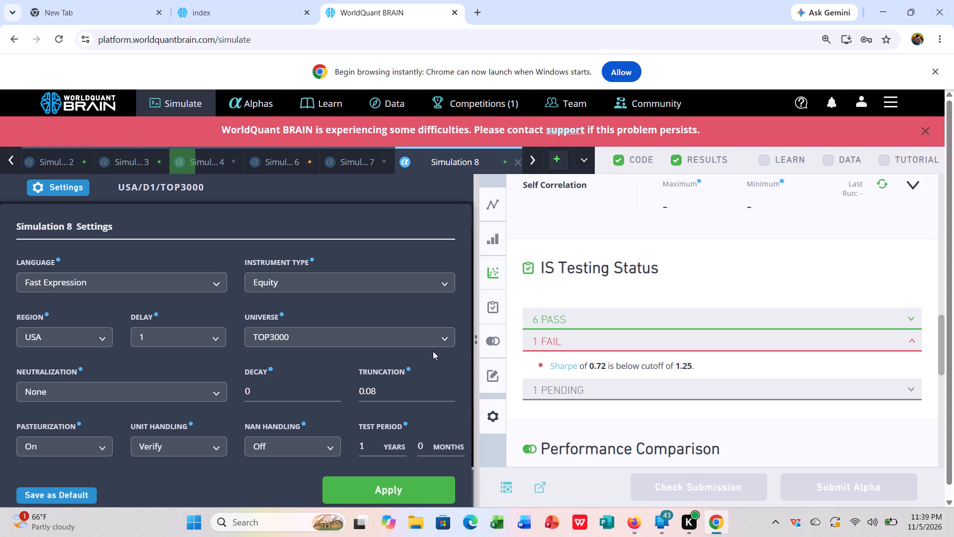
click(446, 338)
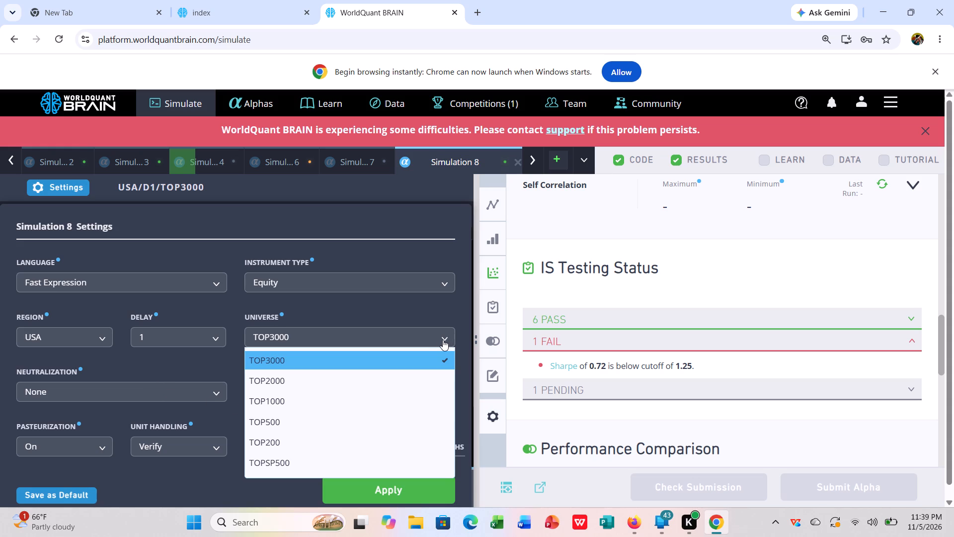
click(292, 403)
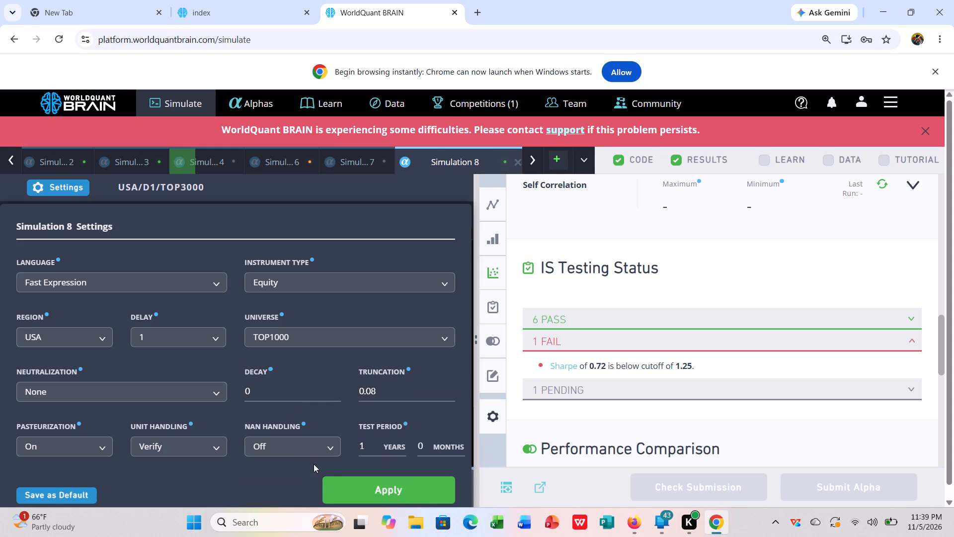
click(361, 488)
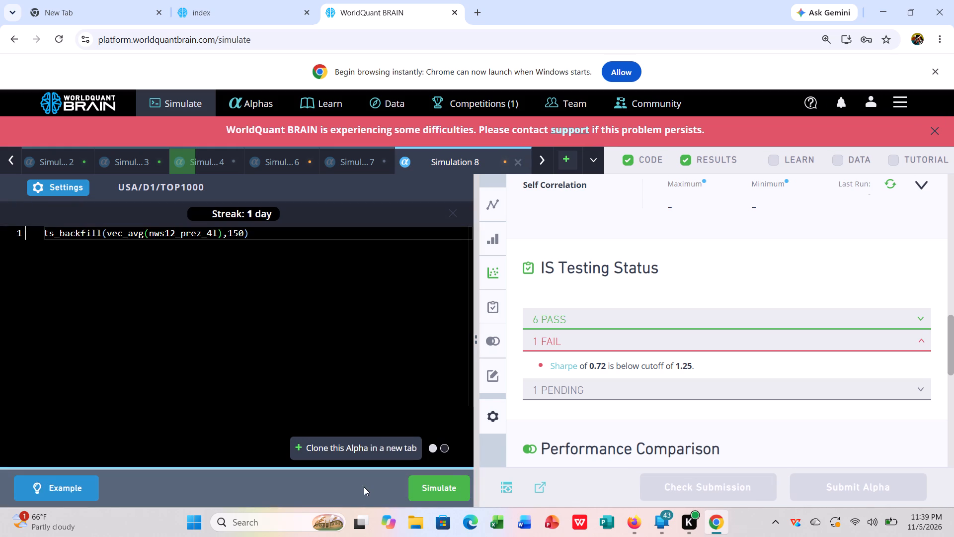
click(429, 479)
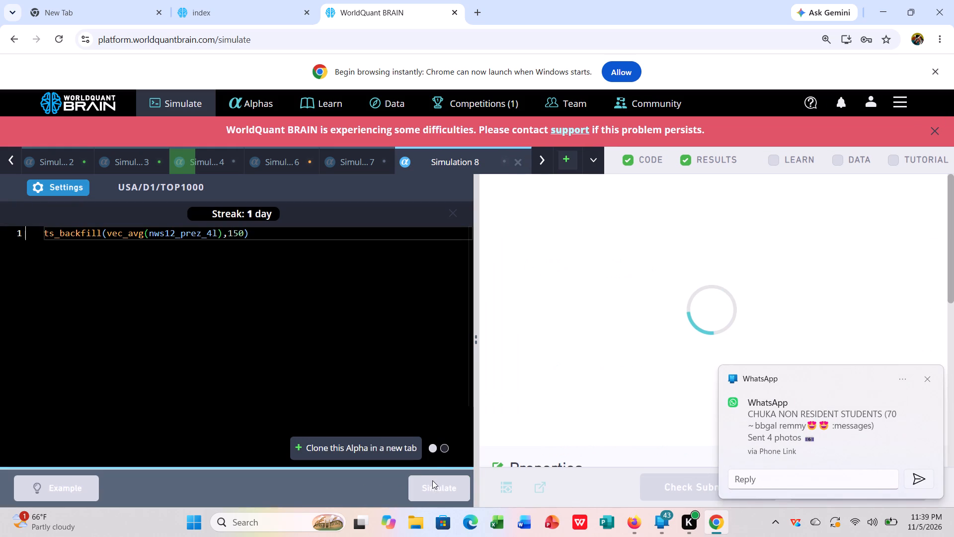
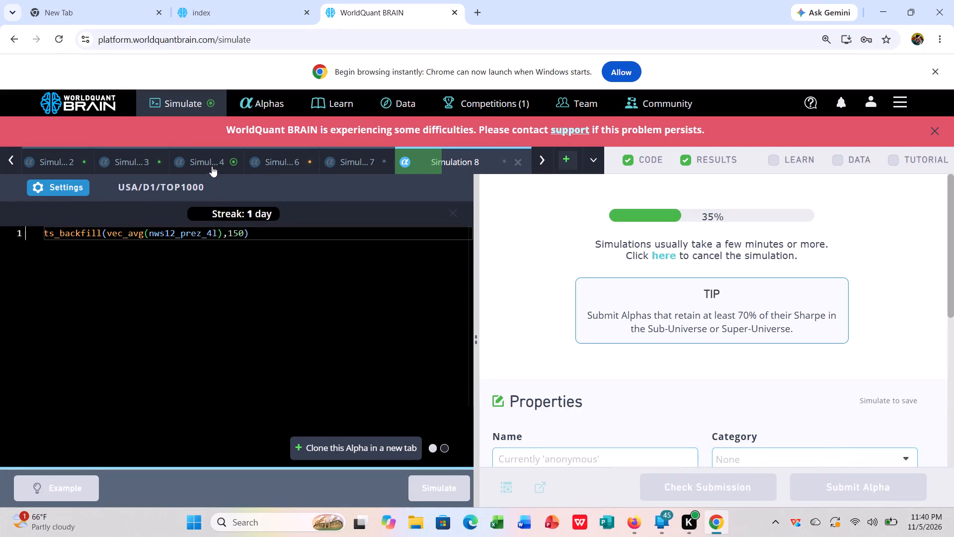
Open Simulation 4, reveal its test period, view its IS-period summary and check which IS tests fail.
drag(210, 164, 210, 171)
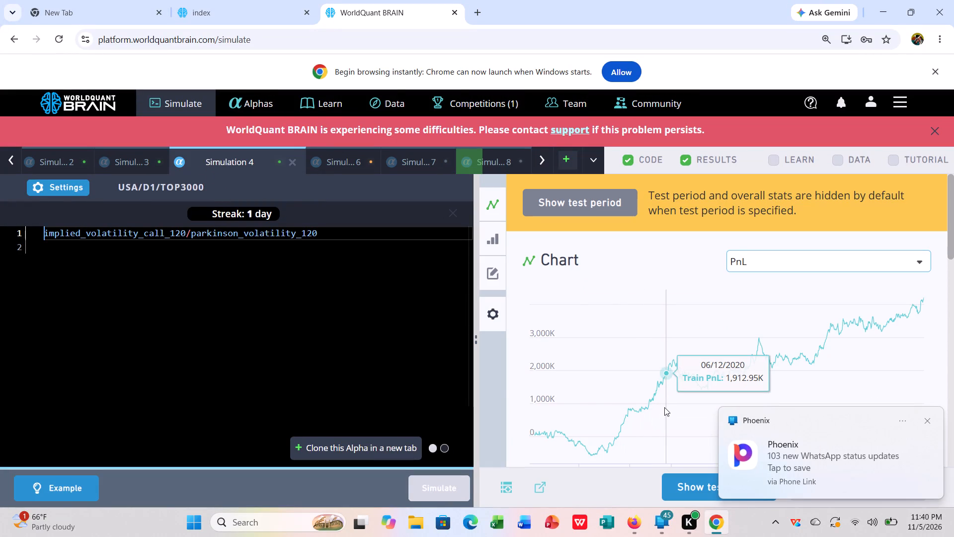
click(699, 488)
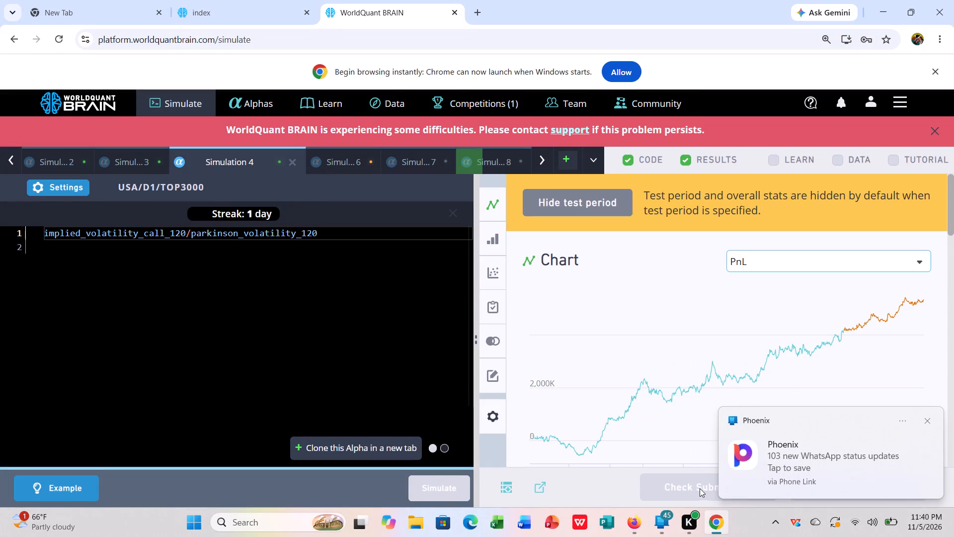
scroll(704, 391, down, 3)
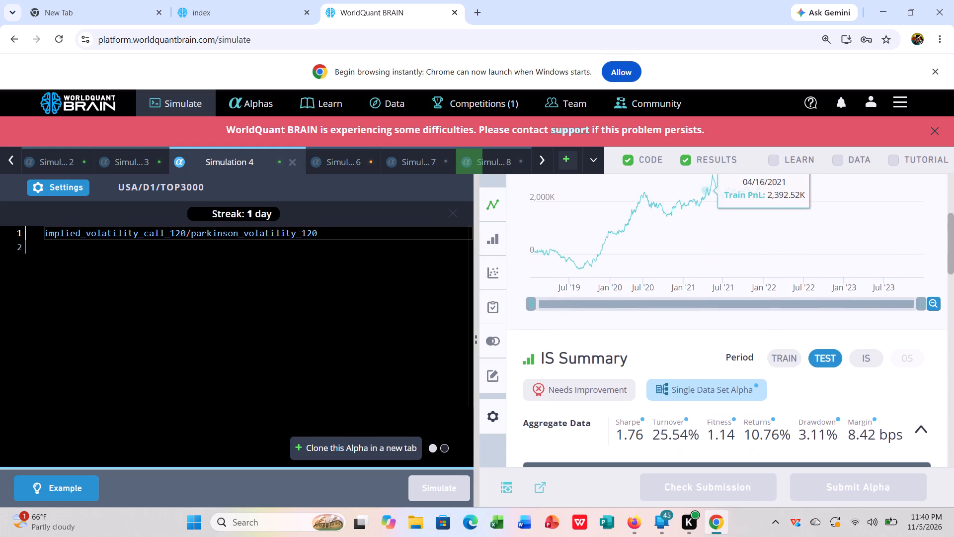
scroll(711, 394, down, 1)
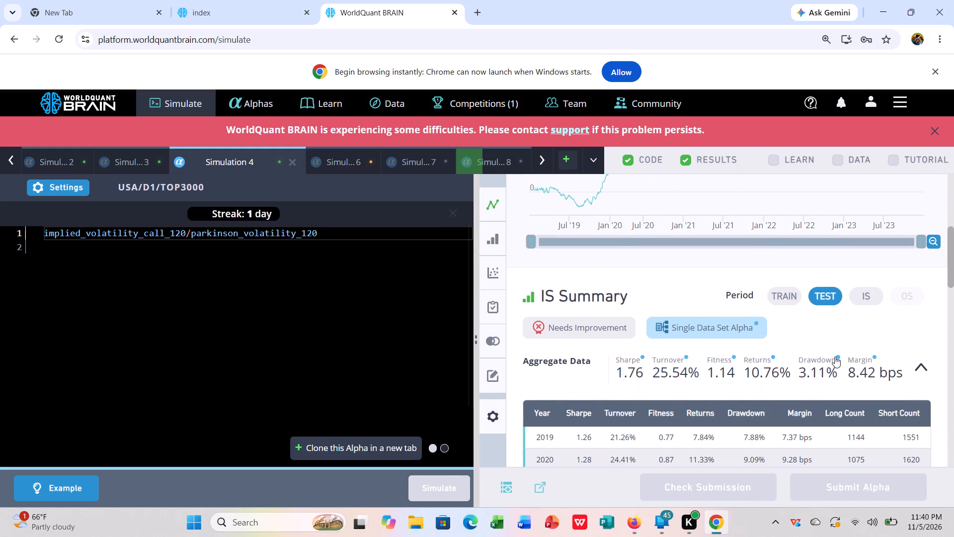
click(866, 290)
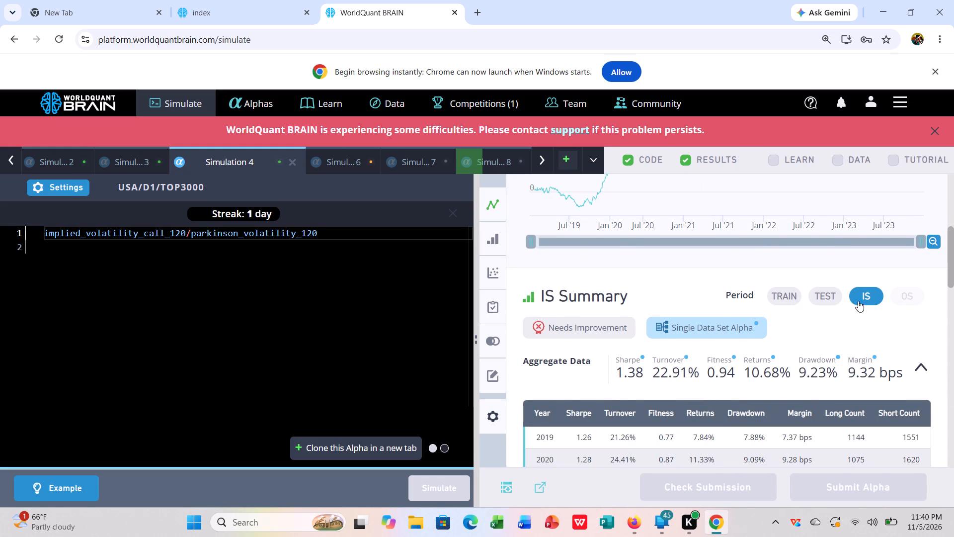
scroll(839, 332, down, 4)
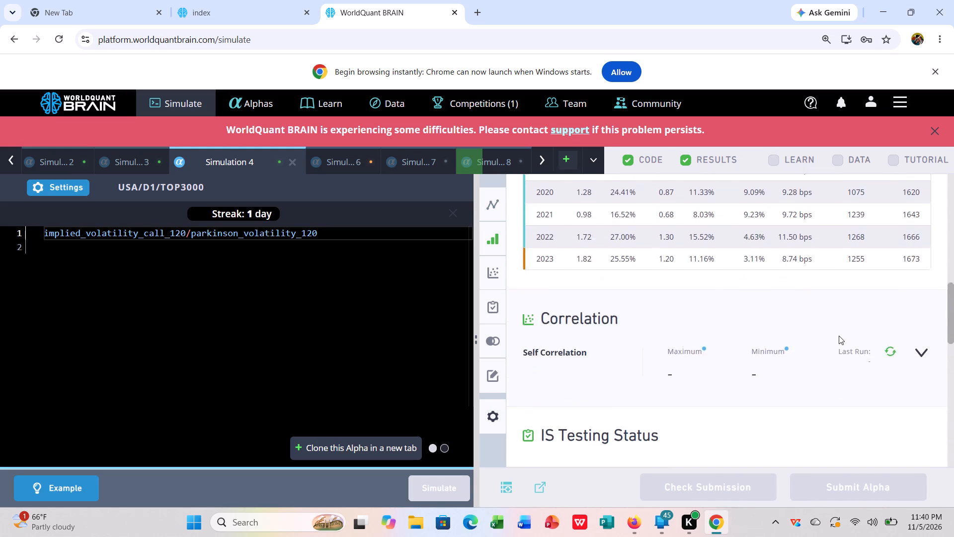
scroll(839, 336, down, 2)
click(866, 398)
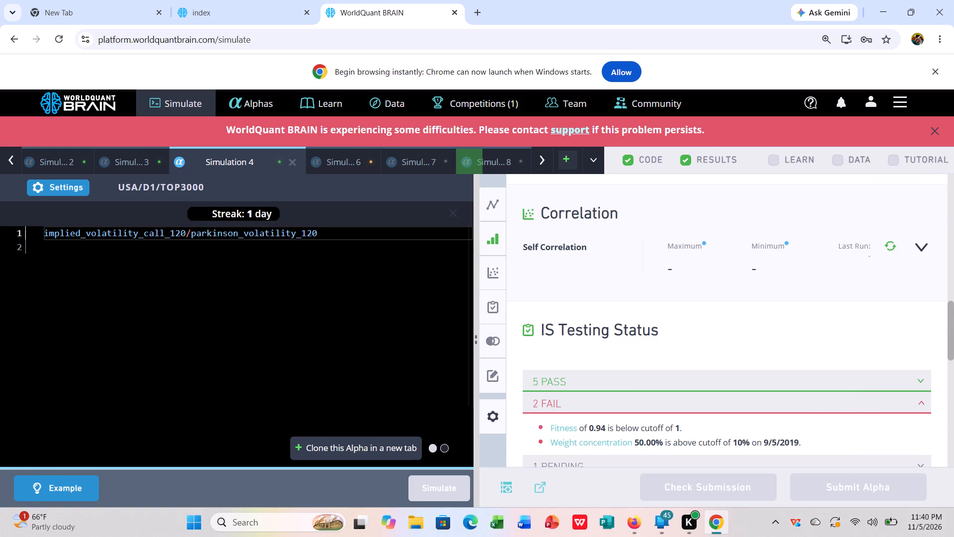
Set Simulation 4's universe to TOP1000 and neutralization to Market, apply the settings and simulate the alpha.
click(66, 188)
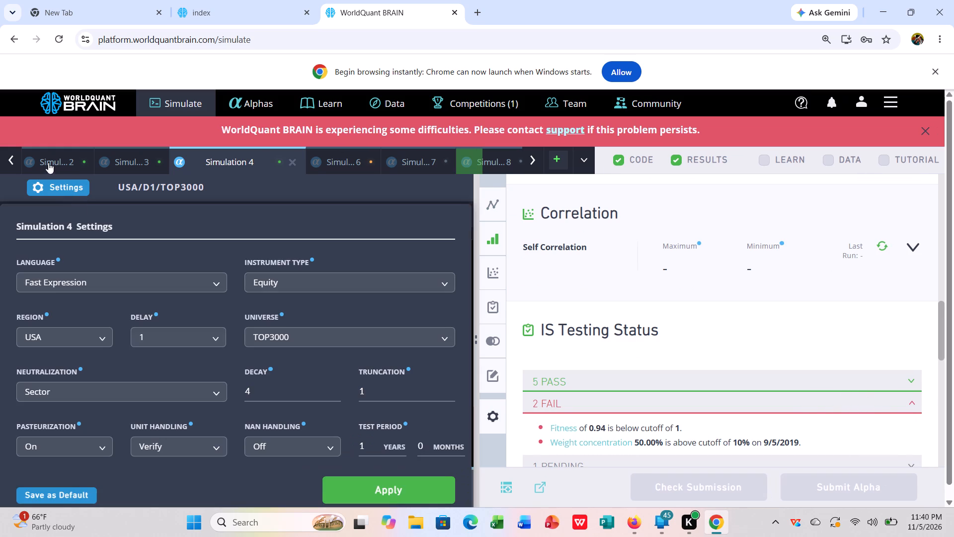
click(422, 331)
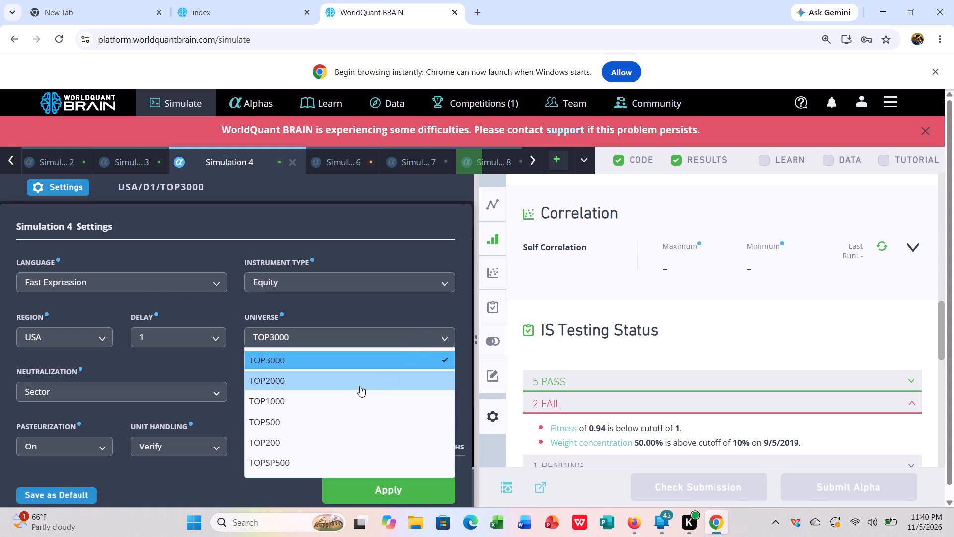
click(346, 393)
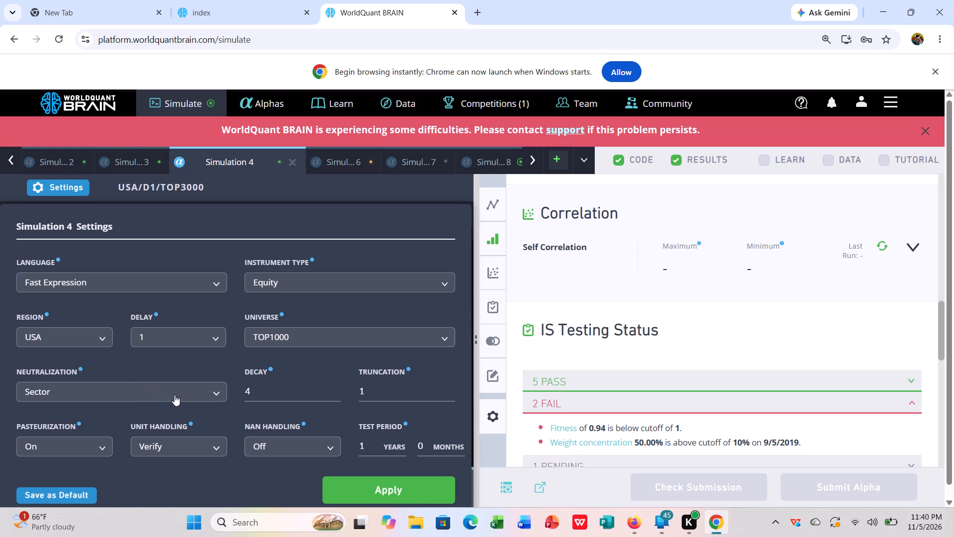
click(198, 388)
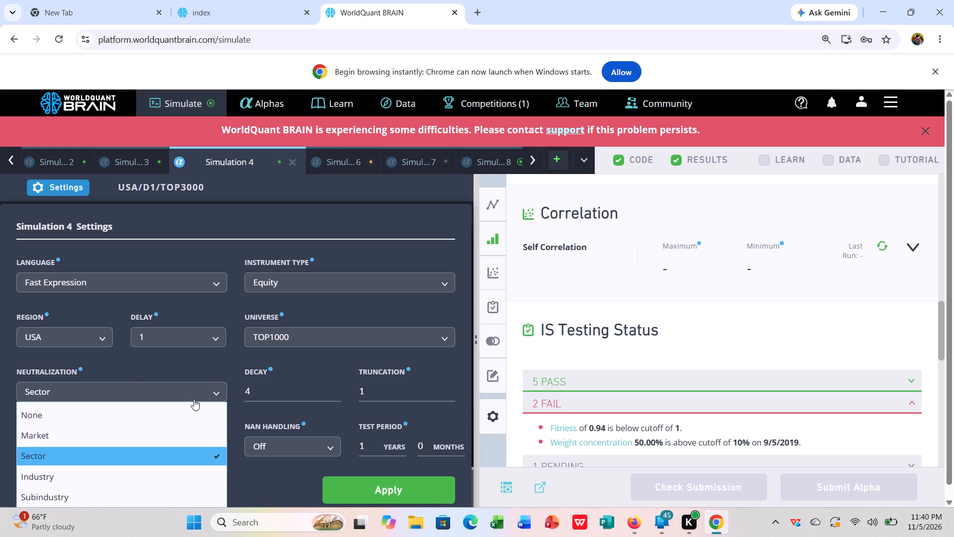
click(139, 439)
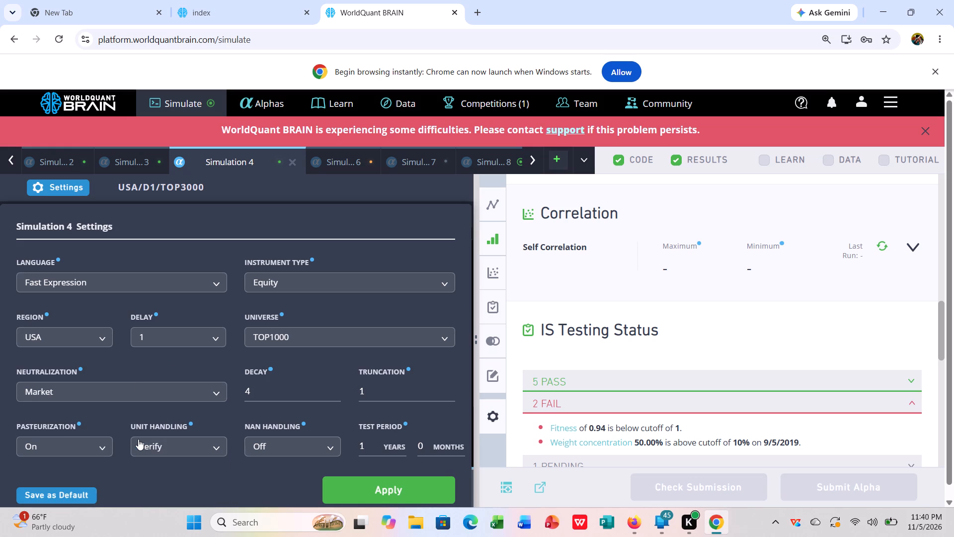
click(385, 492)
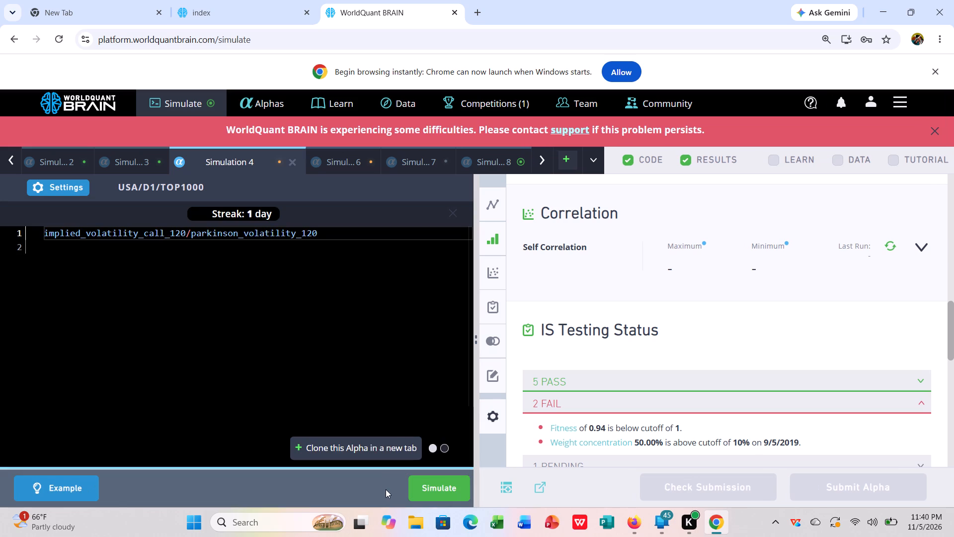
click(441, 487)
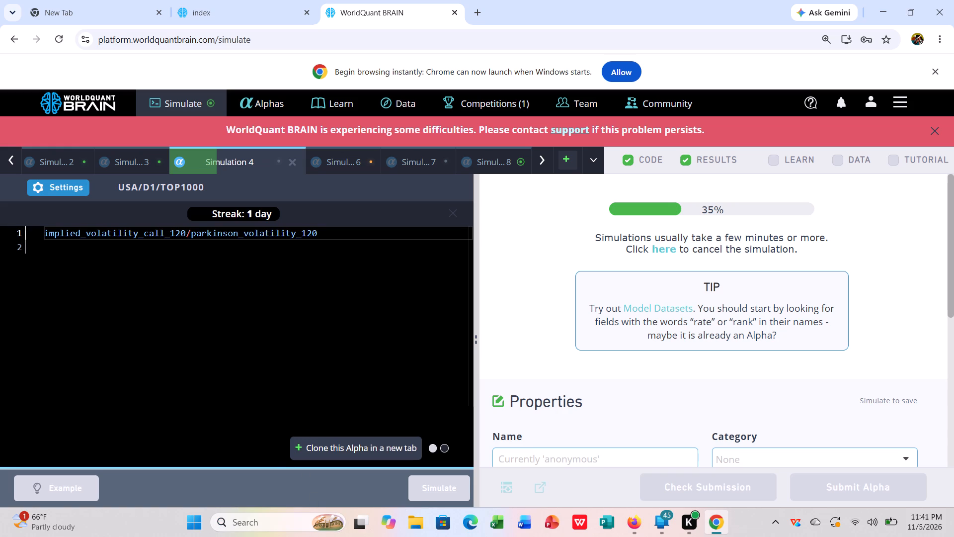
Open Simulation 8, reveal its test period, view its IS-period summary and check which IS tests fail.
click(508, 160)
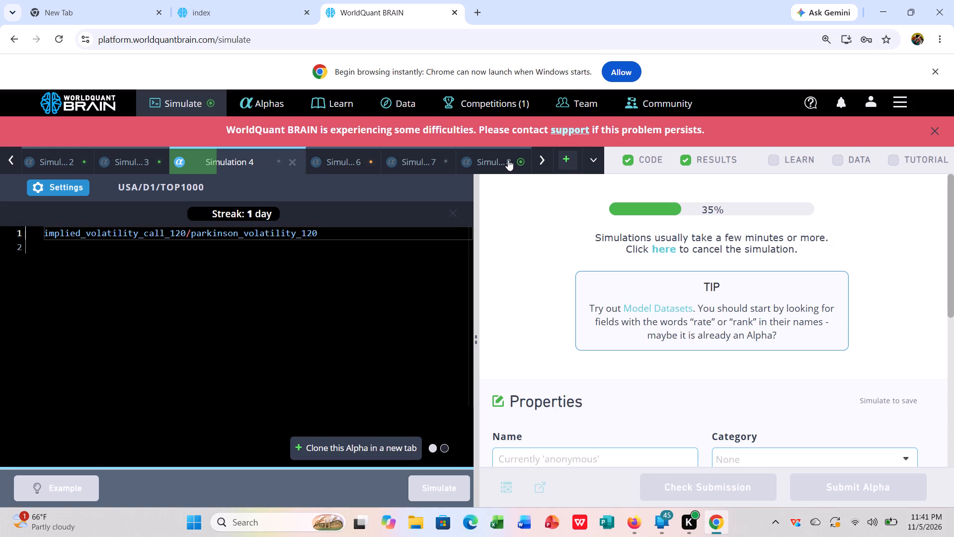
click(732, 484)
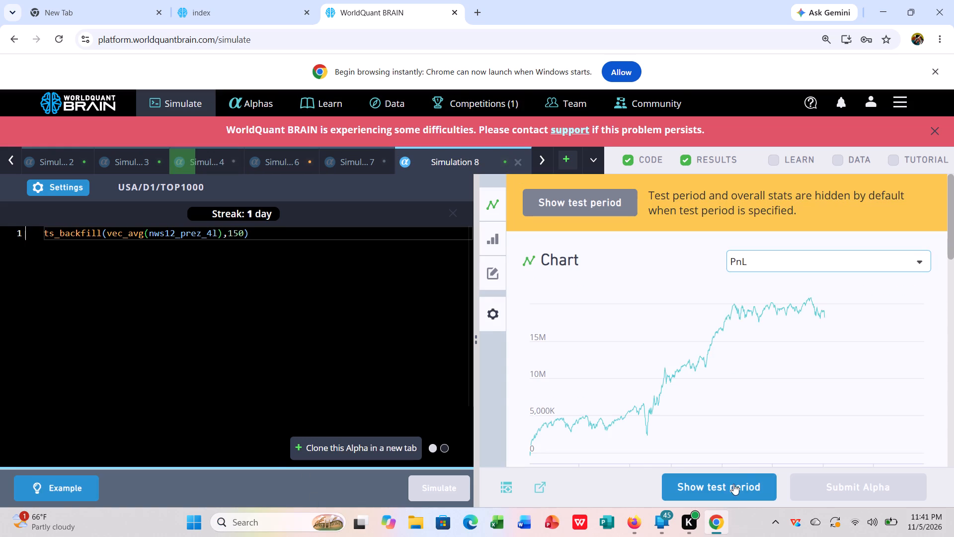
scroll(762, 436, down, 4)
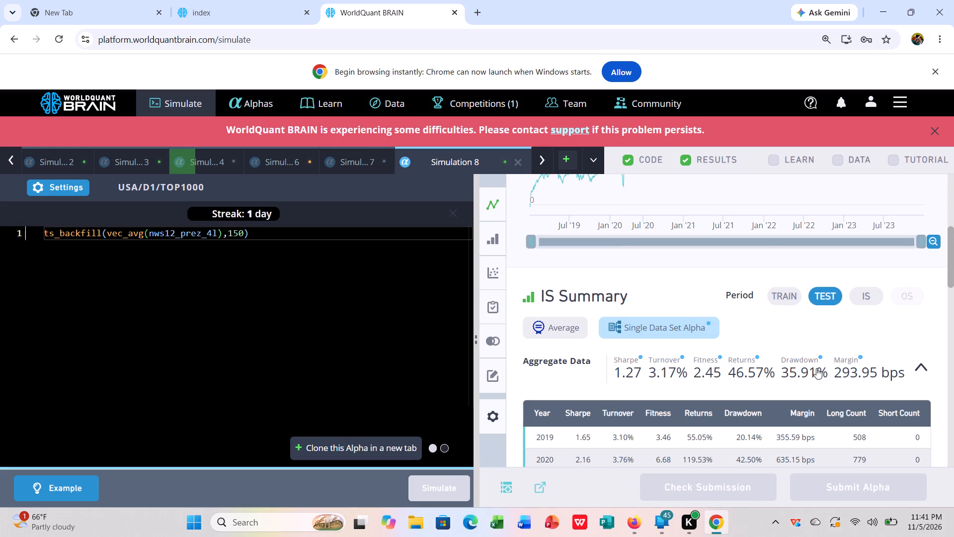
click(869, 297)
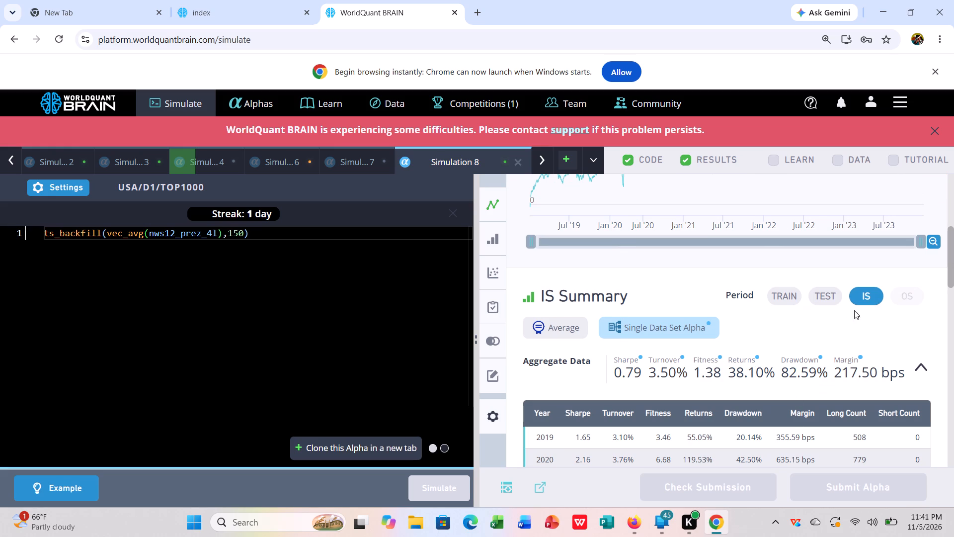
scroll(841, 340, down, 6)
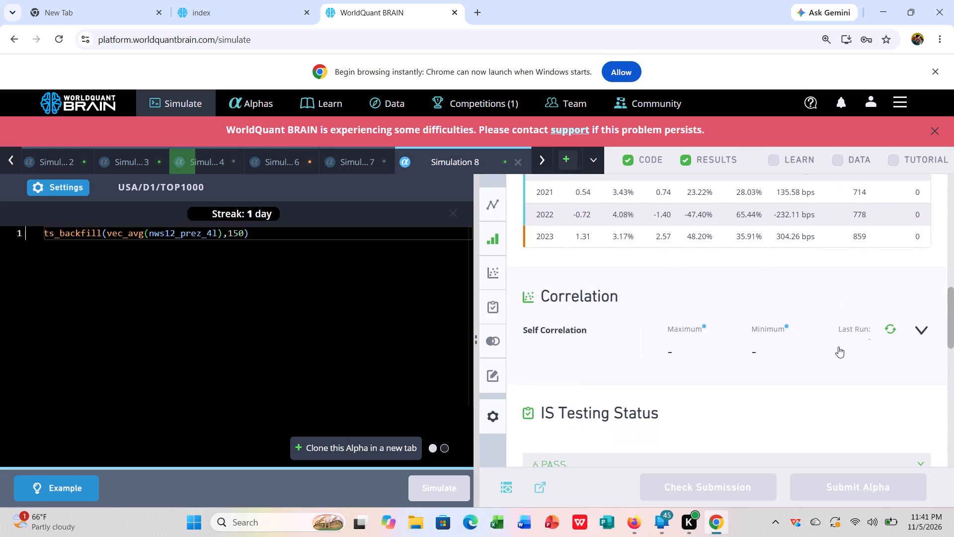
scroll(838, 347, down, 1)
click(838, 345)
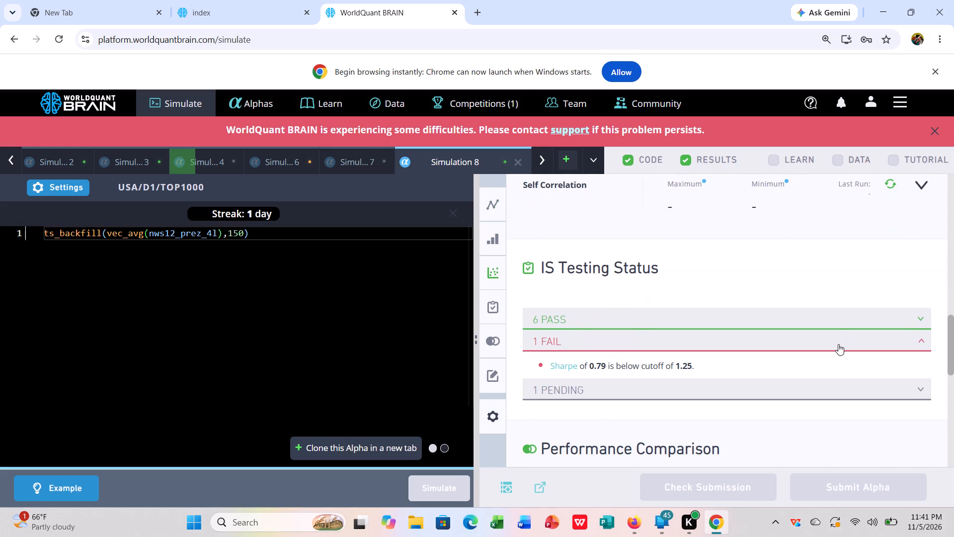
Set Simulation 8's decay to 1, apply the settings and simulate the alpha.
click(49, 180)
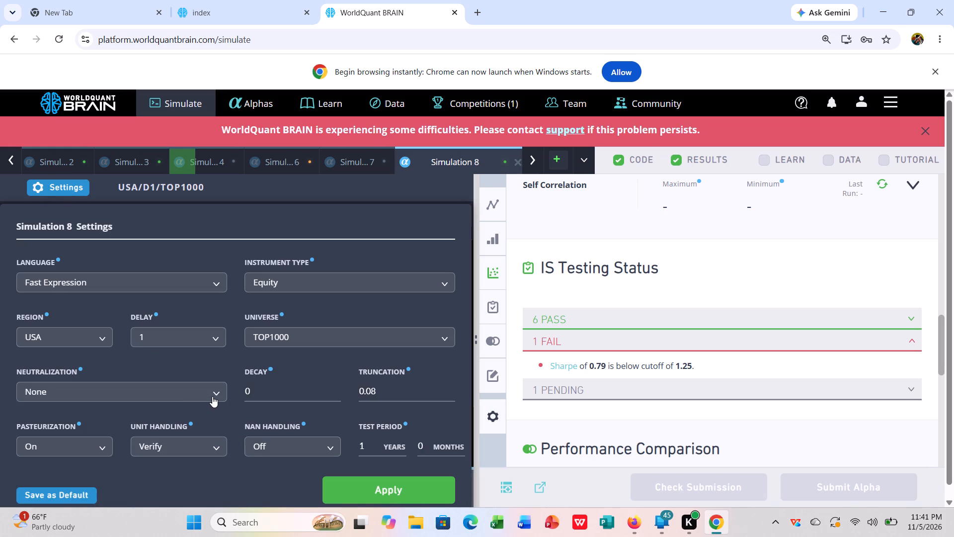
click(256, 396)
key(BackSpace)
text(21)
key(BackSpace)
key(BackSpace)
key(1)
click(359, 493)
click(424, 486)
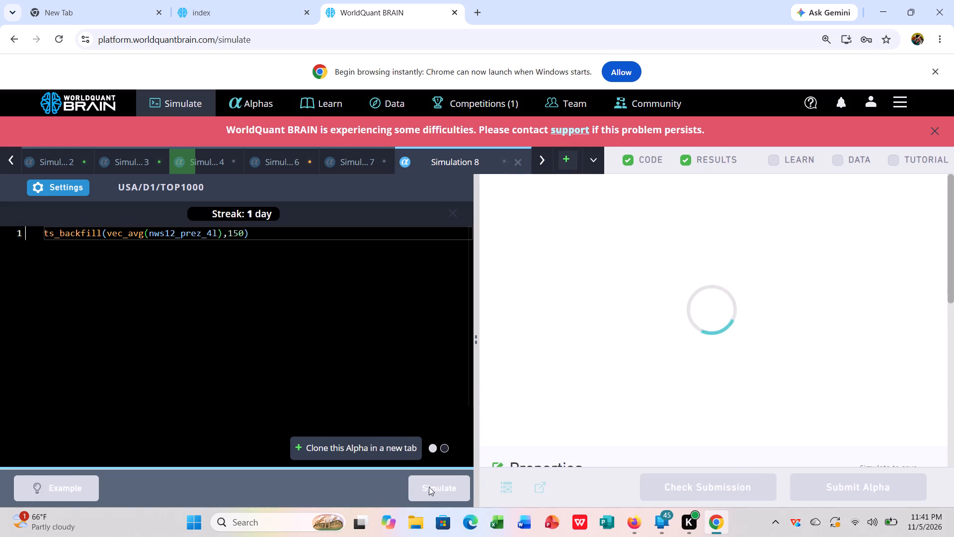
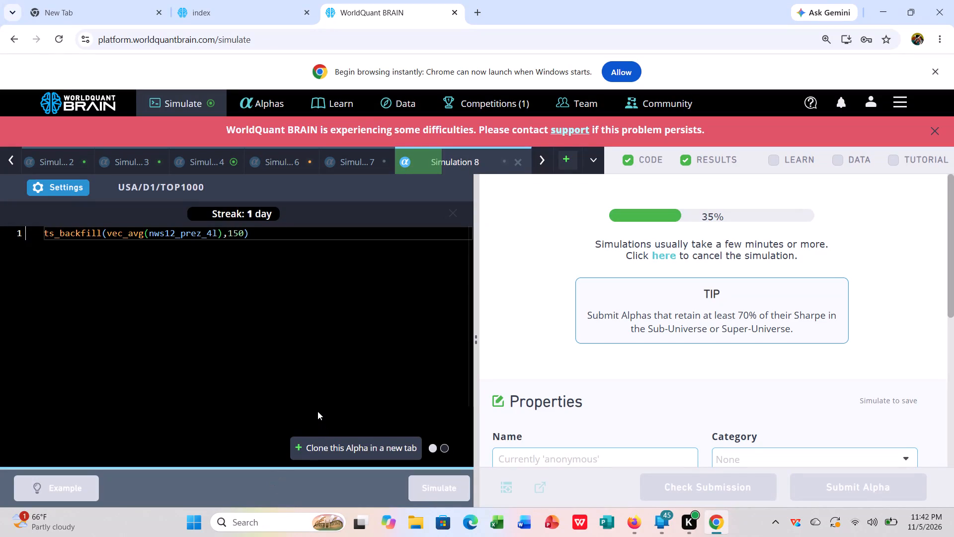
Open Simulation 4, reveal its test period, view its IS-period summary and check which IS tests fail.
click(212, 165)
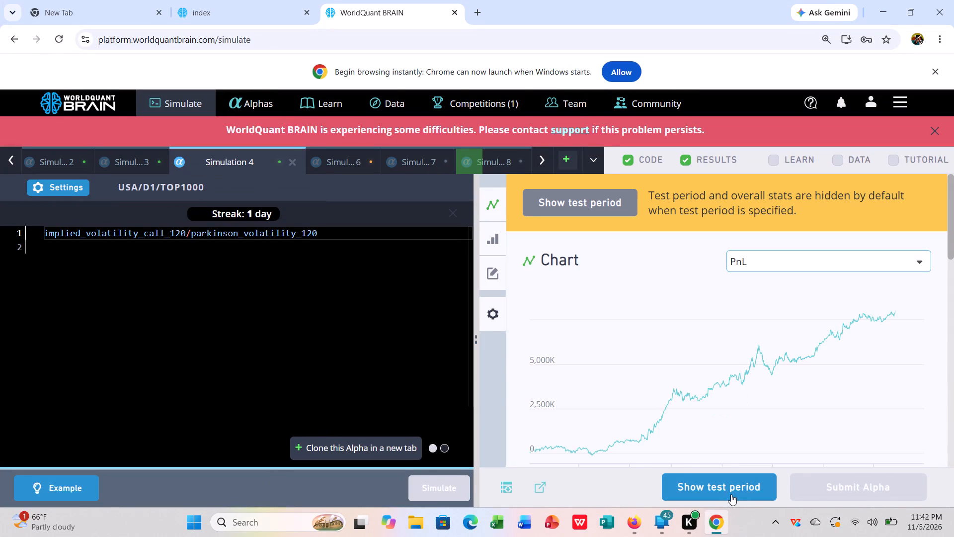
click(731, 494)
scroll(739, 429, down, 5)
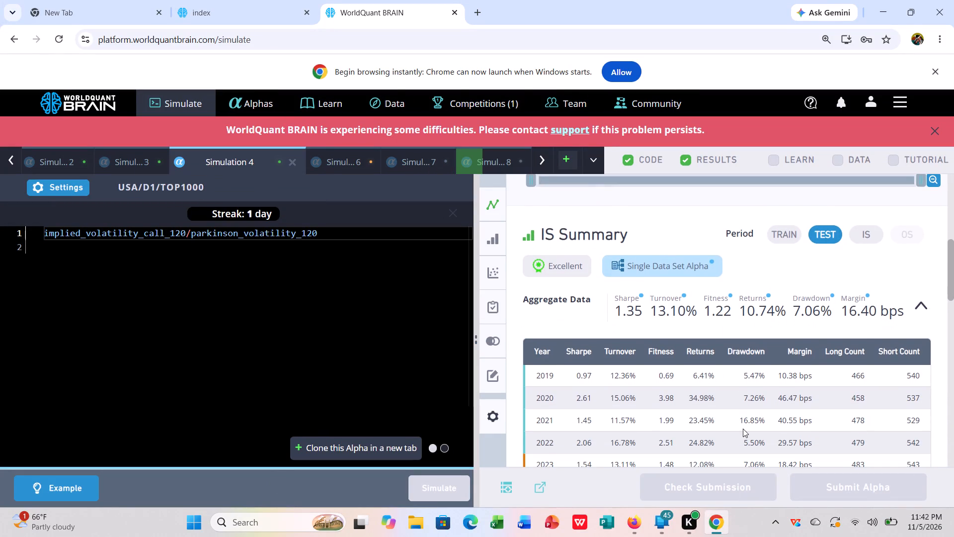
click(864, 233)
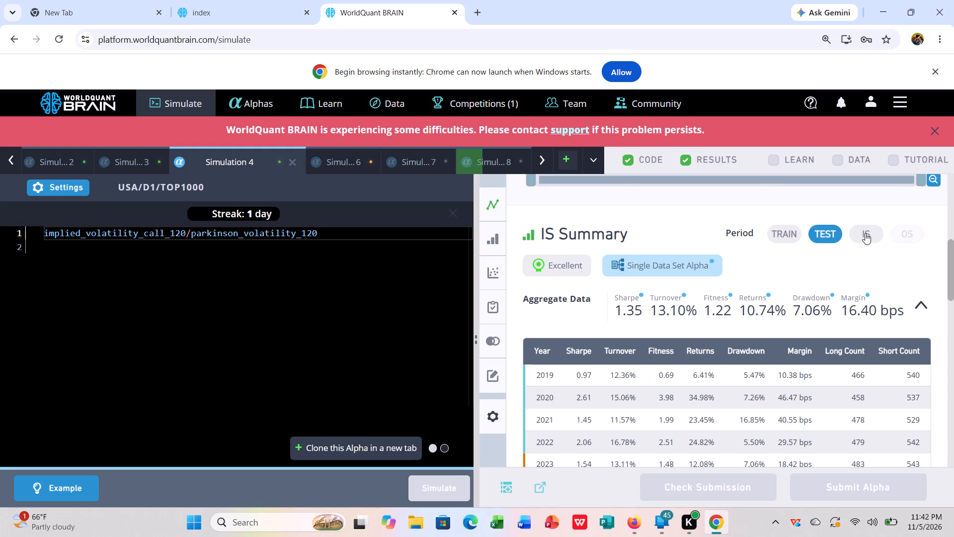
scroll(825, 304, down, 2)
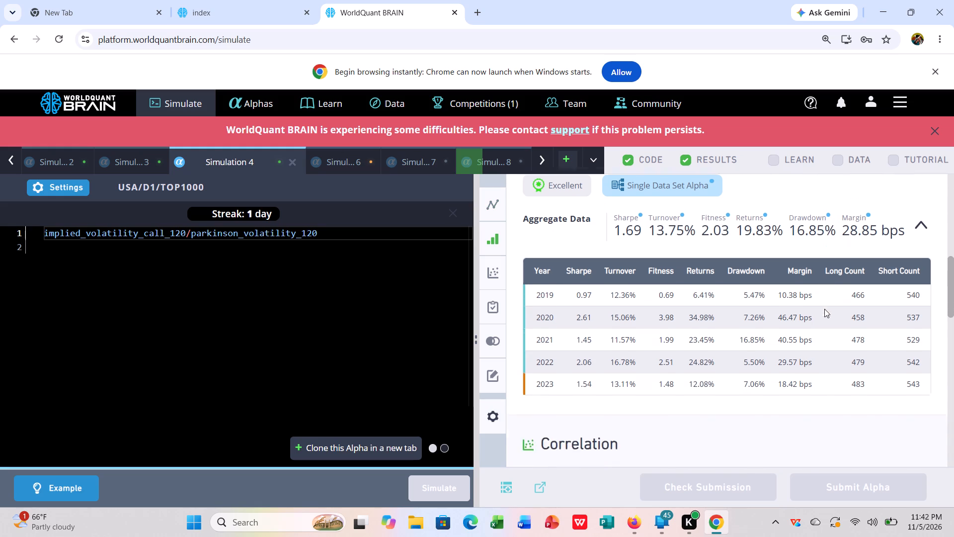
scroll(824, 309, down, 3)
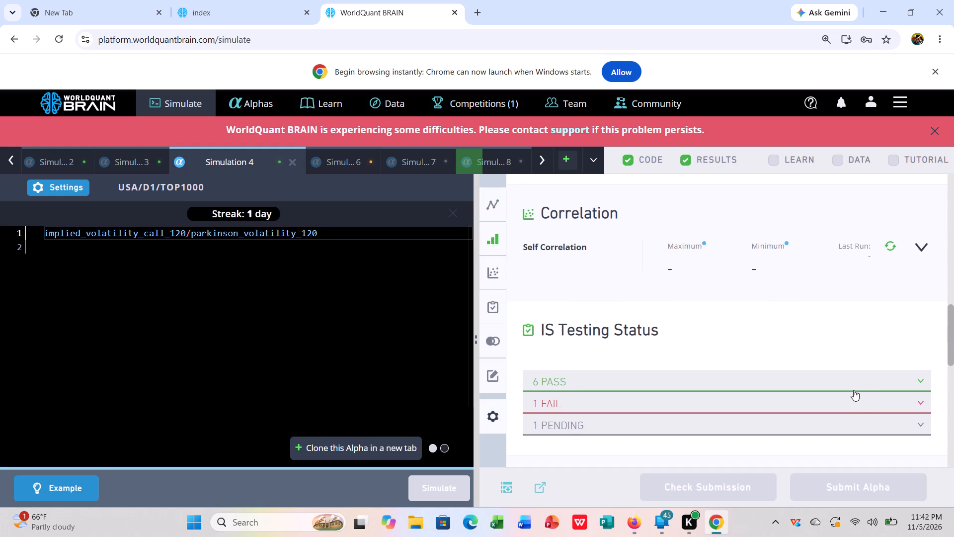
click(856, 396)
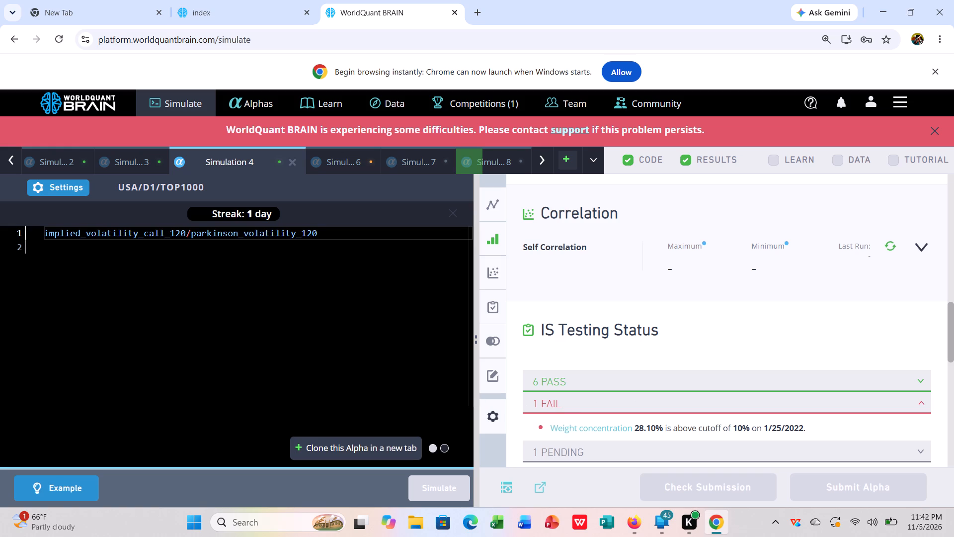
Set Simulation 4's universe to TOP500, apply the settings and simulate the alpha.
click(65, 184)
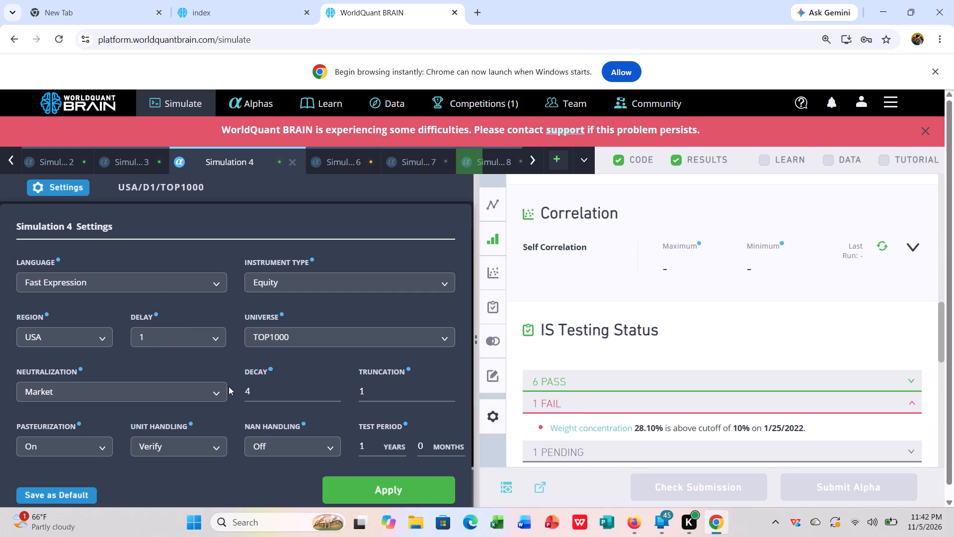
click(422, 336)
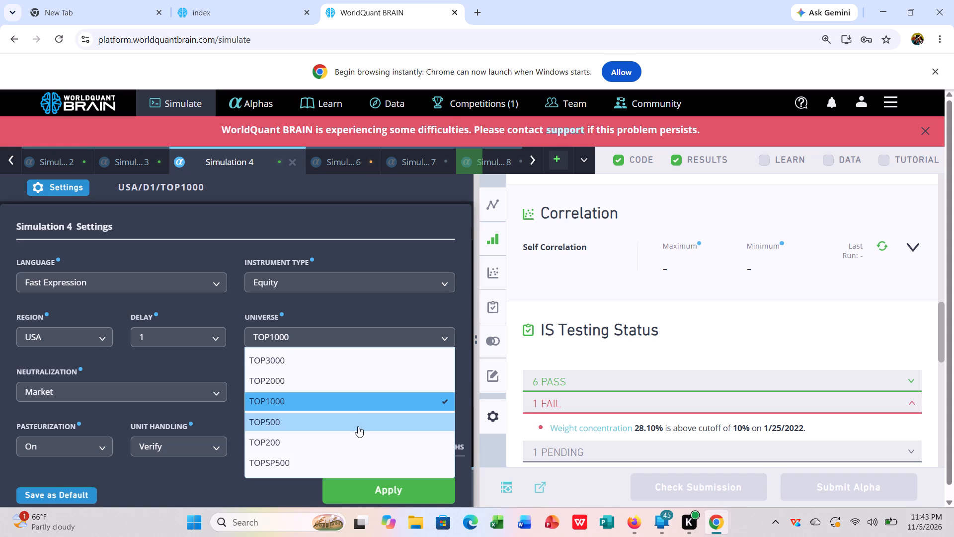
click(348, 419)
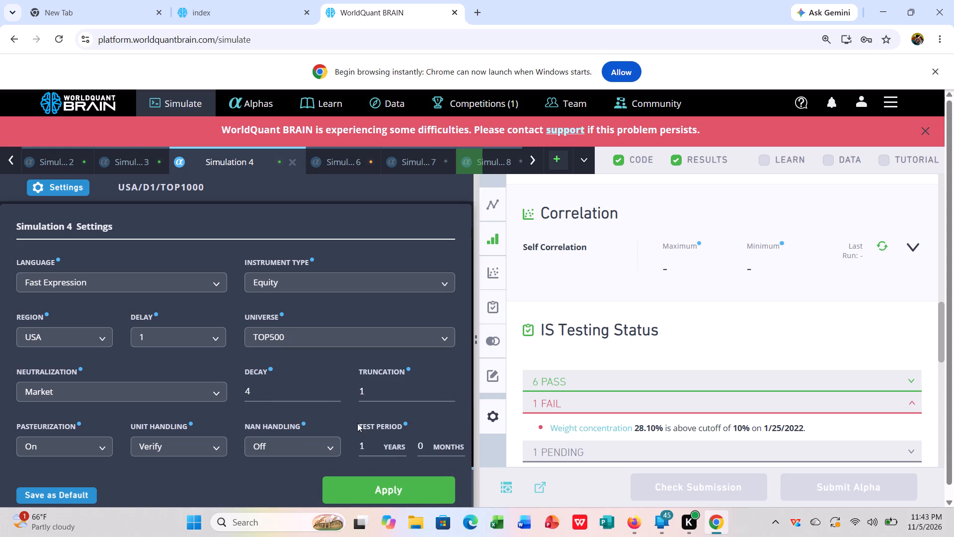
click(374, 489)
click(428, 489)
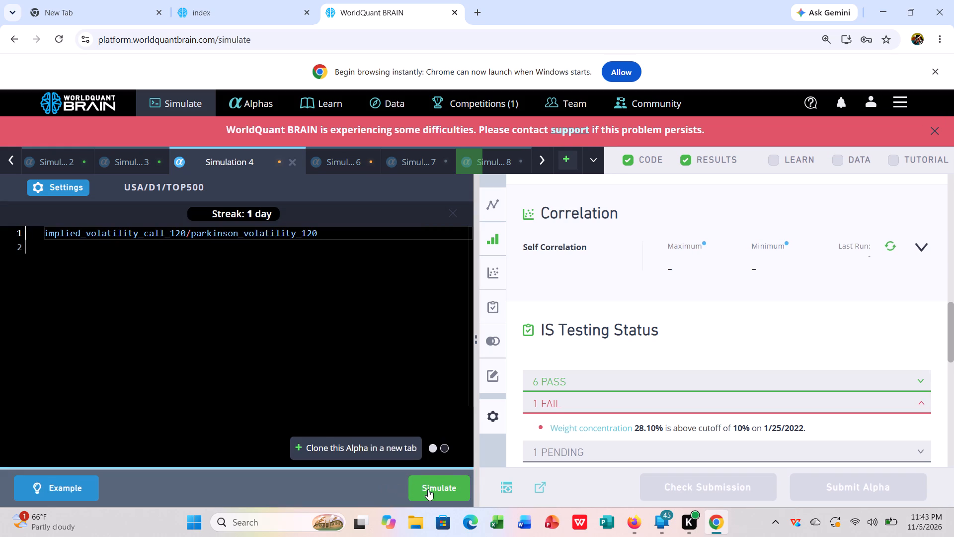
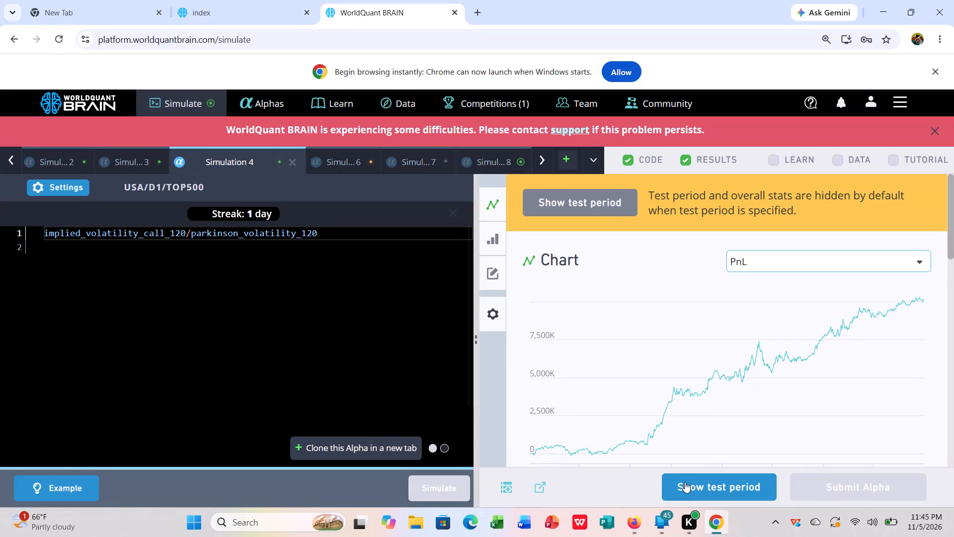
Reveal Simulation 4's test period, view its IS-period summary and check which IS tests fail.
click(685, 482)
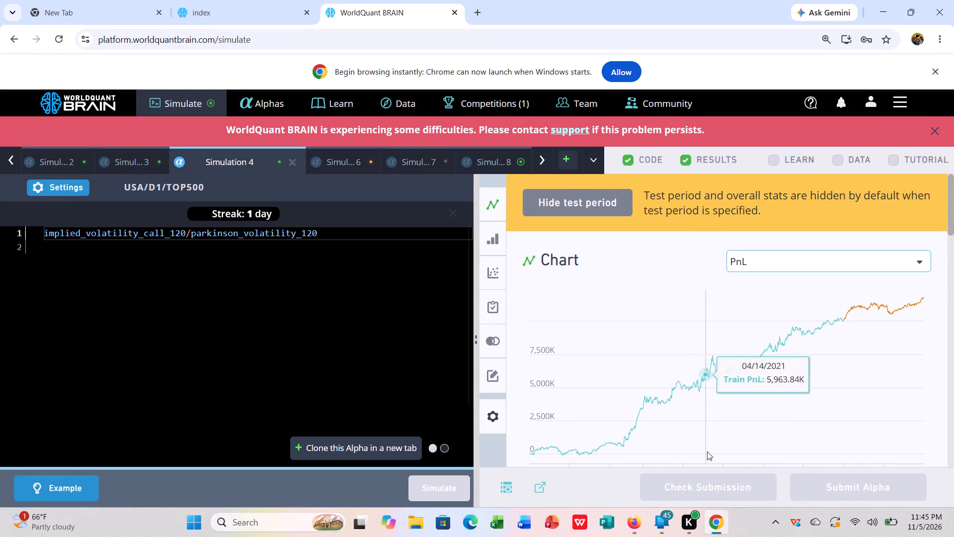
scroll(726, 414, down, 4)
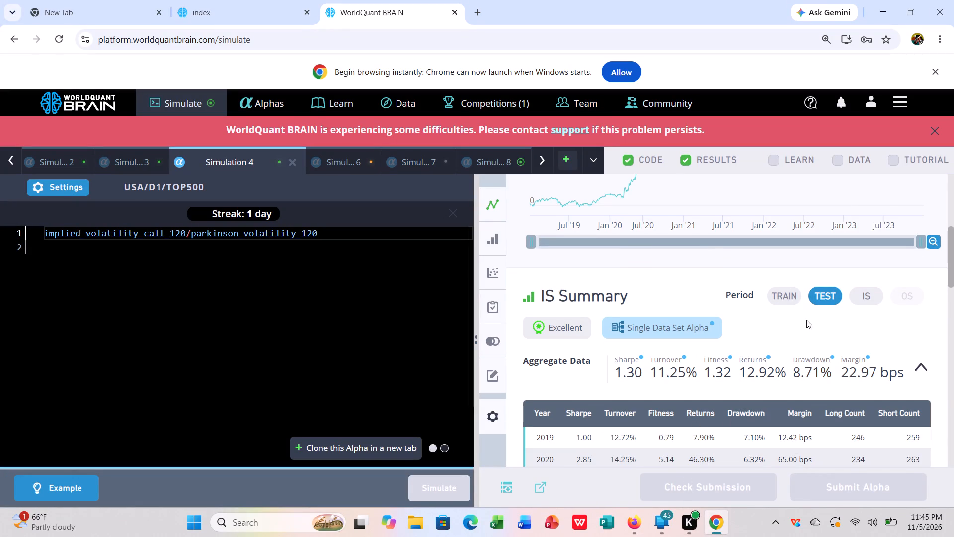
click(868, 292)
scroll(839, 333, down, 1)
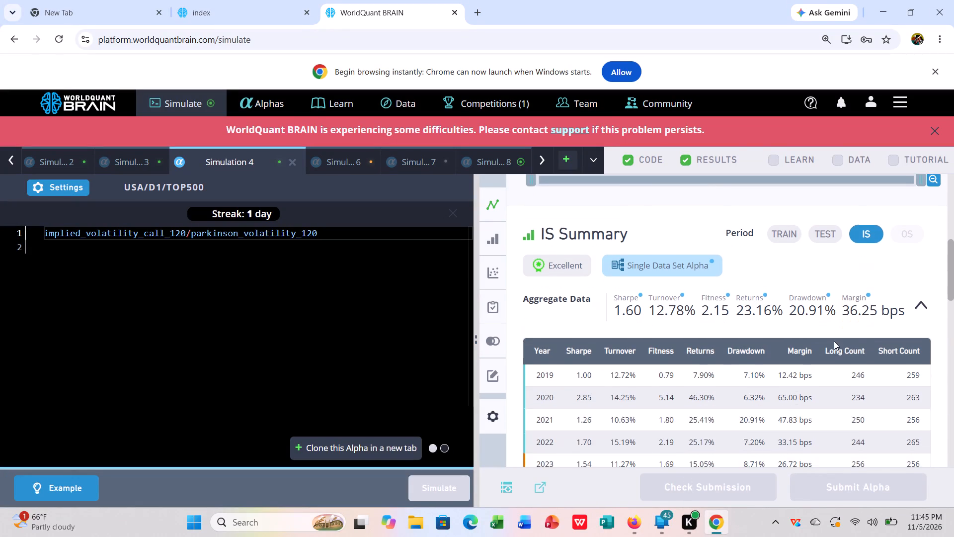
scroll(834, 342, down, 6)
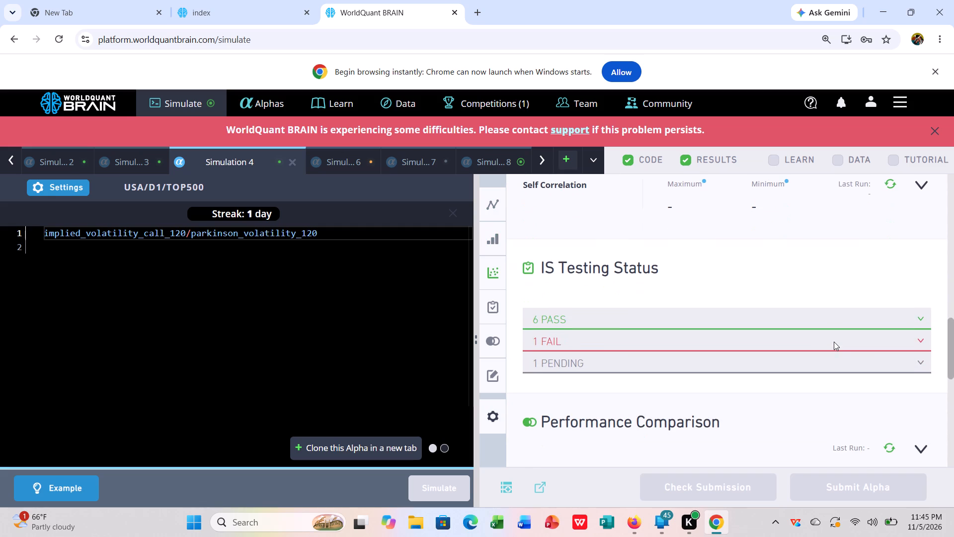
click(848, 336)
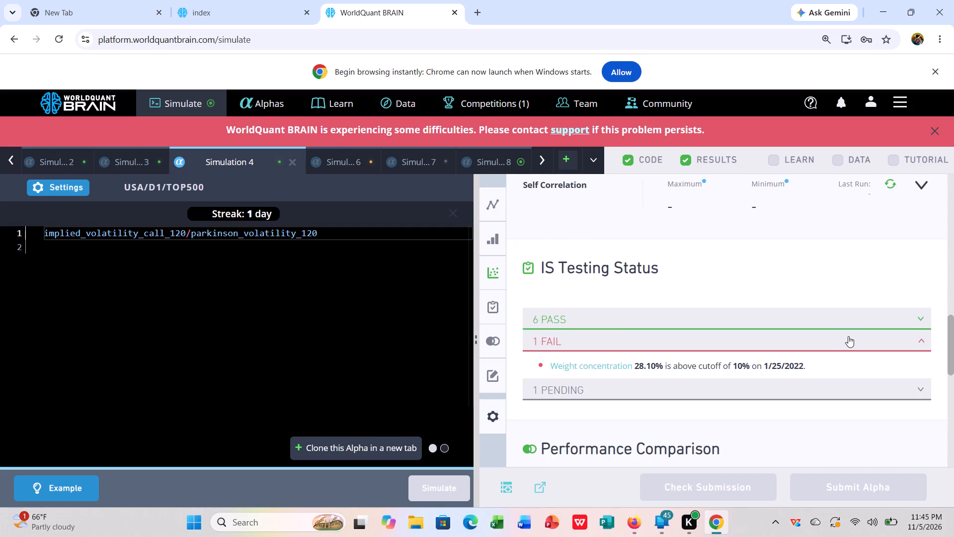
Set Simulation 4's universe to TOP3000, apply the settings and simulate the alpha.
click(42, 186)
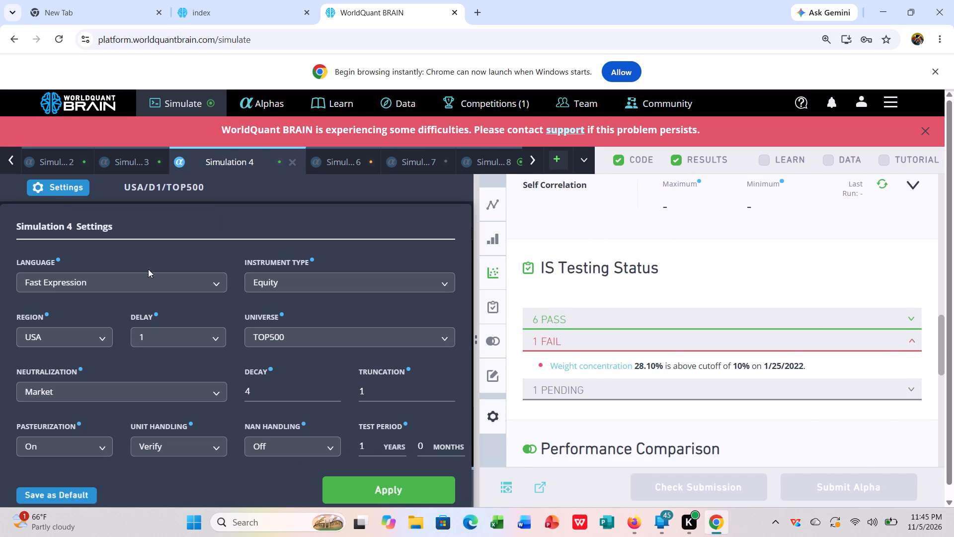
click(313, 338)
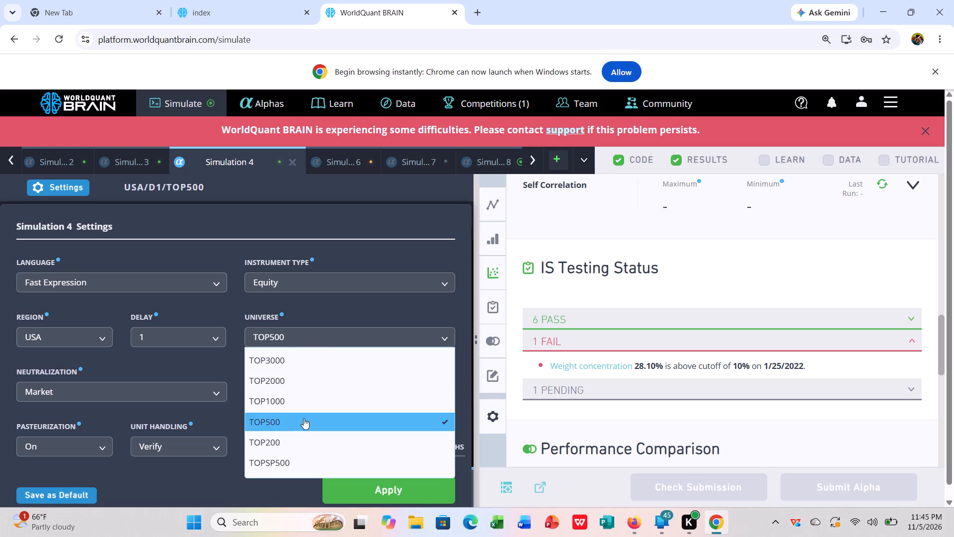
click(323, 362)
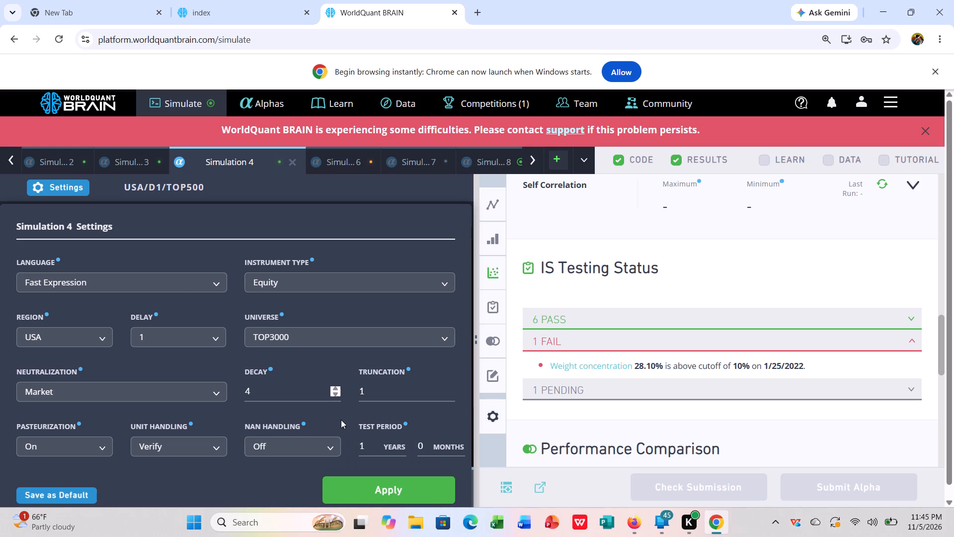
click(387, 479)
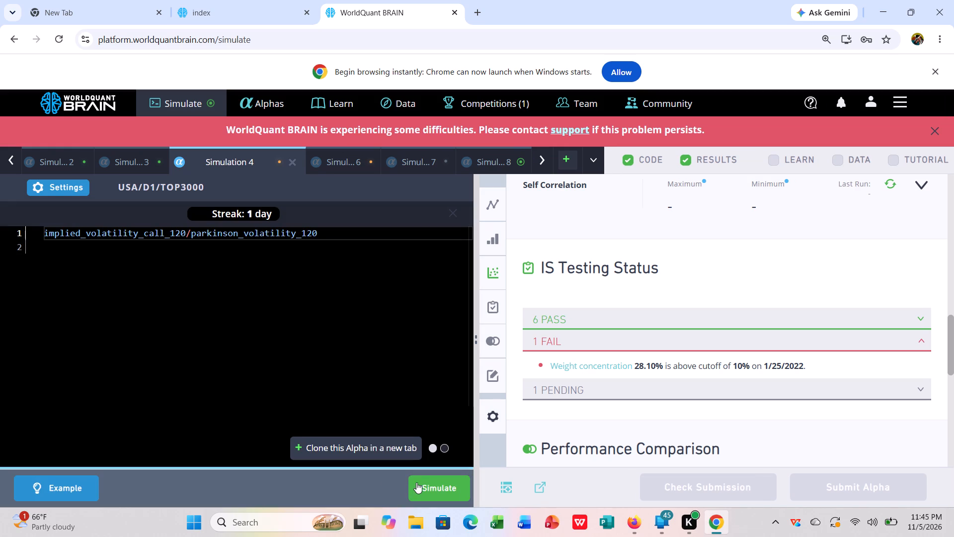
click(421, 482)
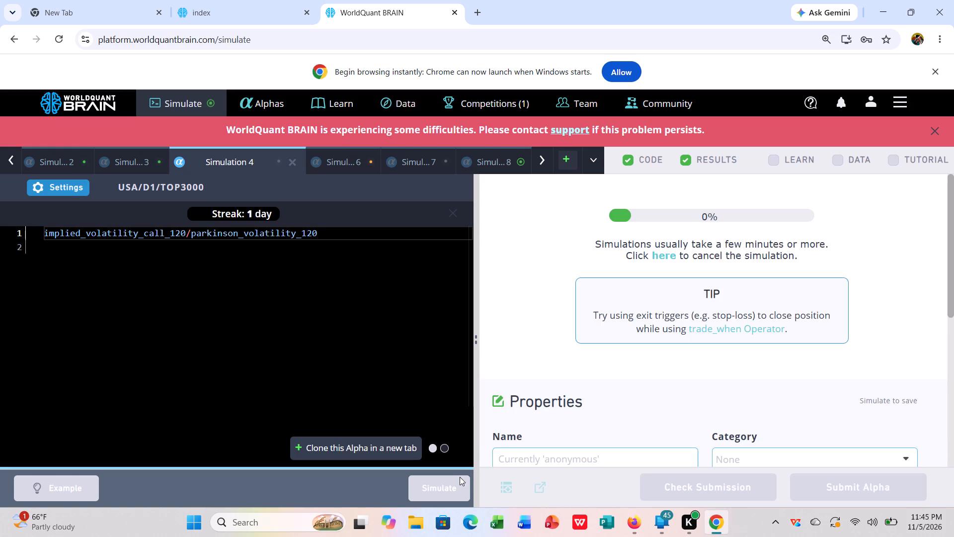
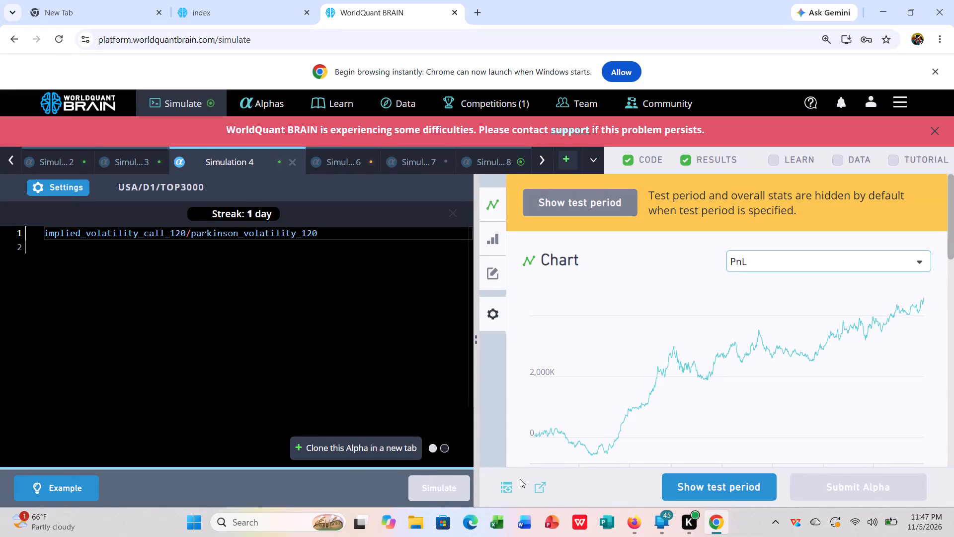
Reveal the test period for Simulation 4's TOP3000 run and view its IS-period summary.
click(708, 485)
scroll(728, 412, down, 5)
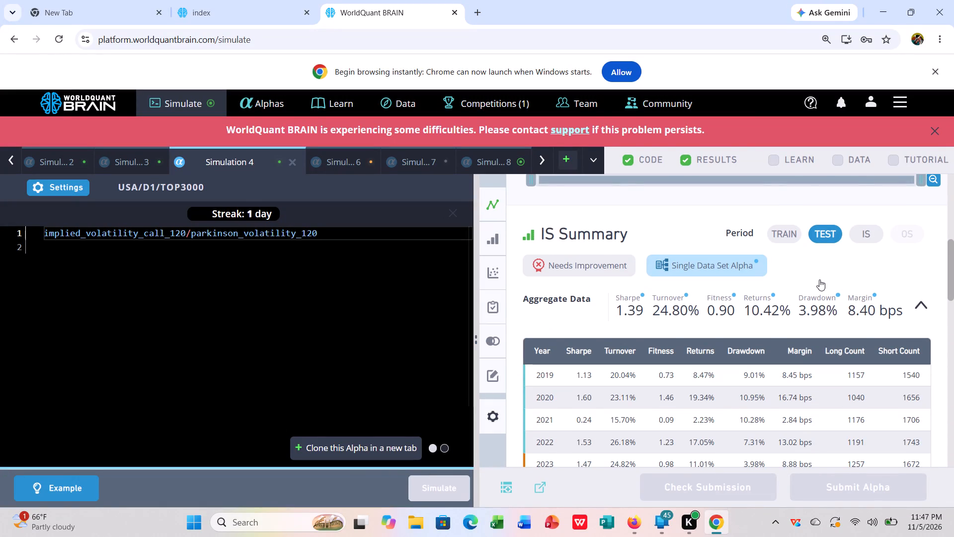
click(865, 237)
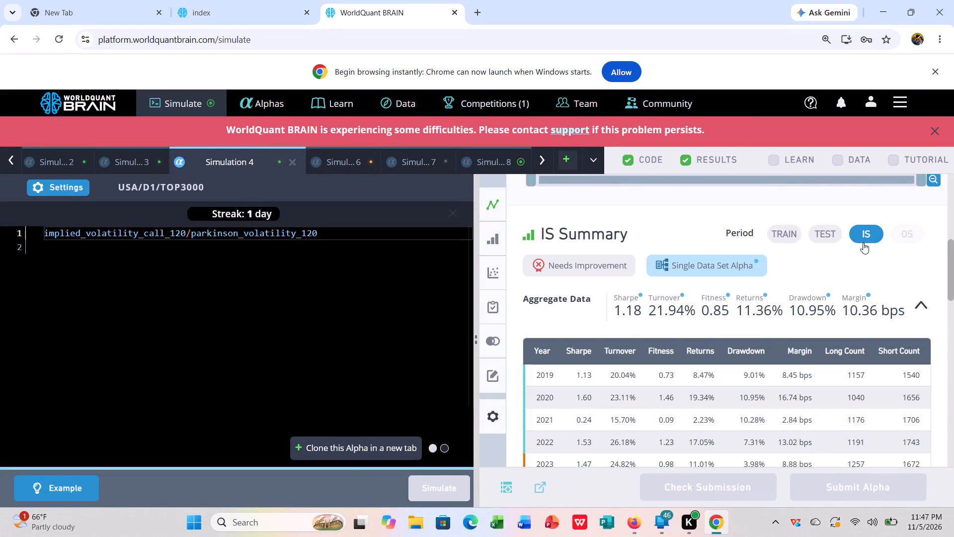
Check which IS tests fail for Simulation 4's TOP3000 run.
scroll(782, 313, down, 4)
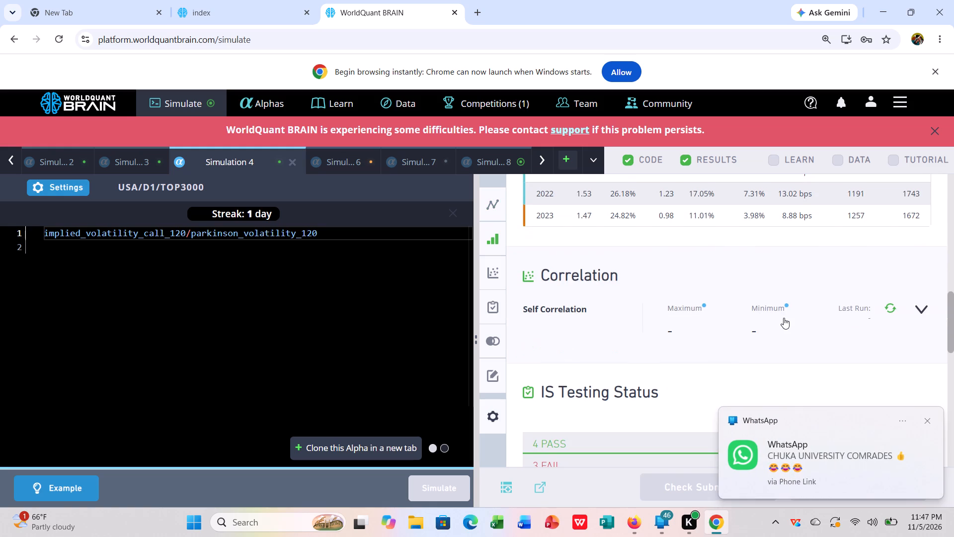
scroll(786, 315, down, 2)
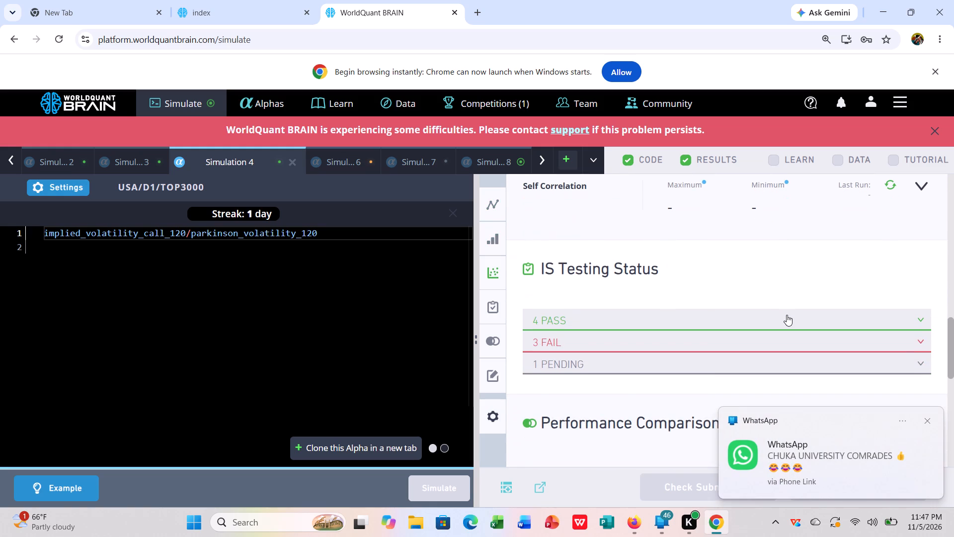
click(827, 335)
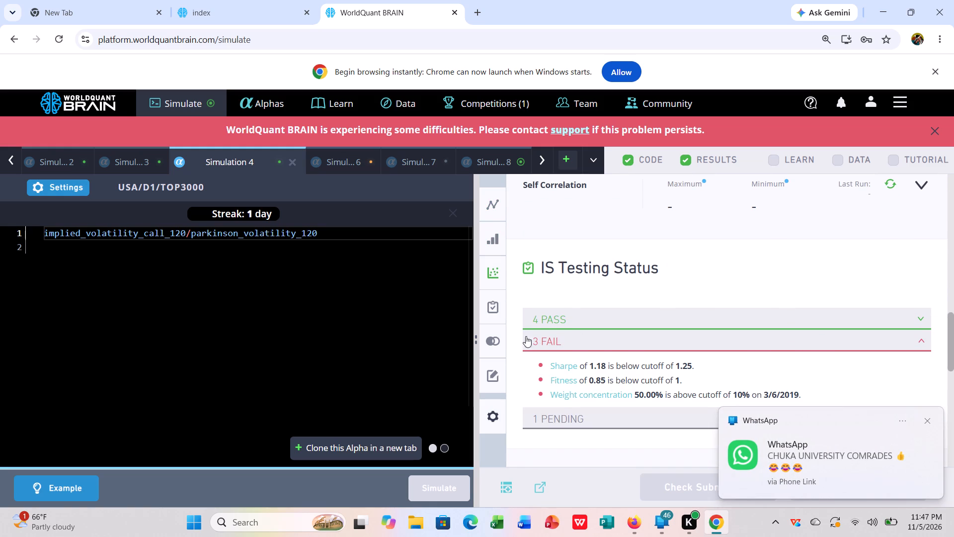
Set Simulation 4's universe to TOP200, apply the settings and simulate the alpha.
click(46, 185)
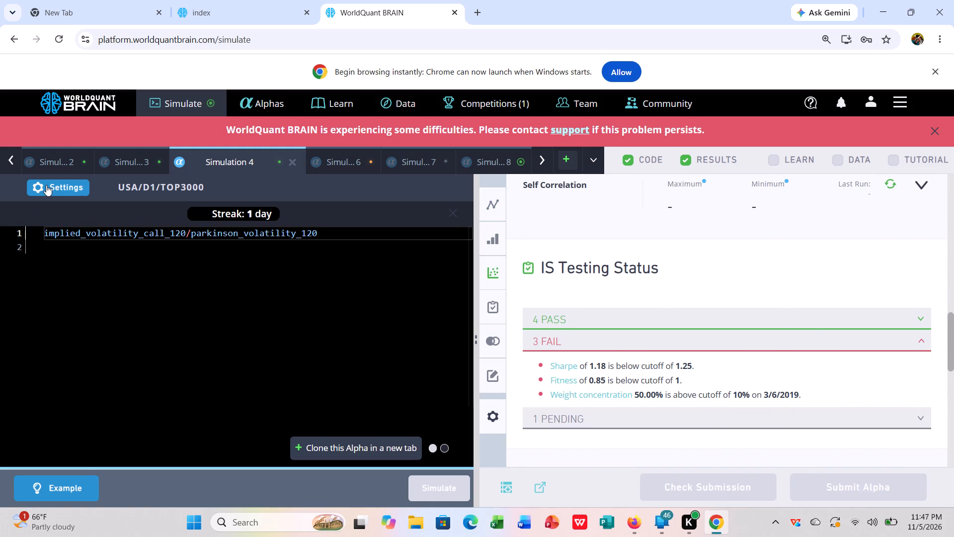
click(413, 334)
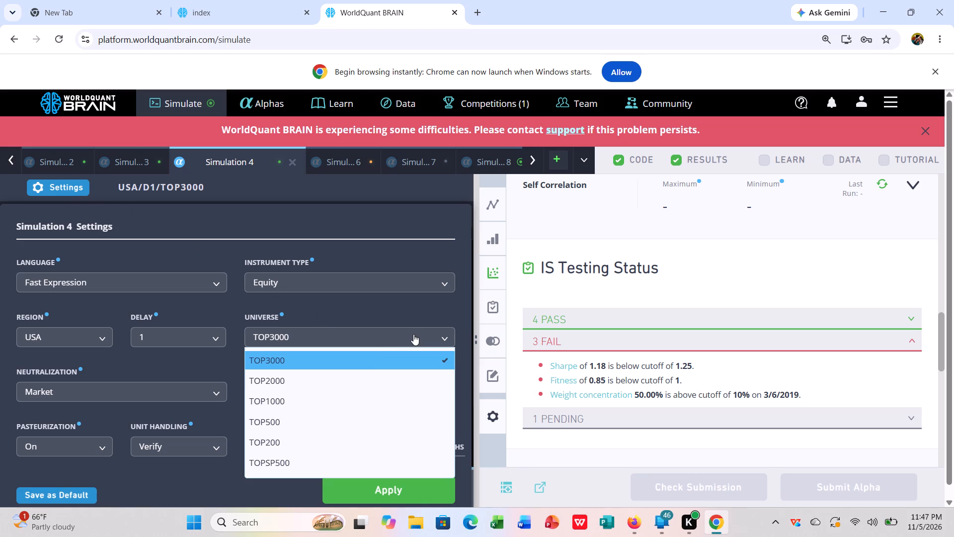
click(312, 445)
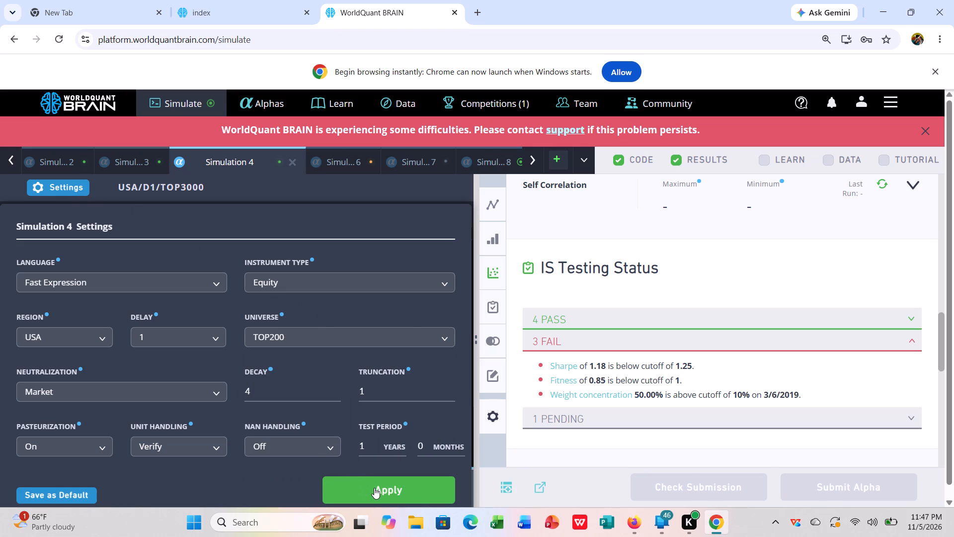
click(375, 488)
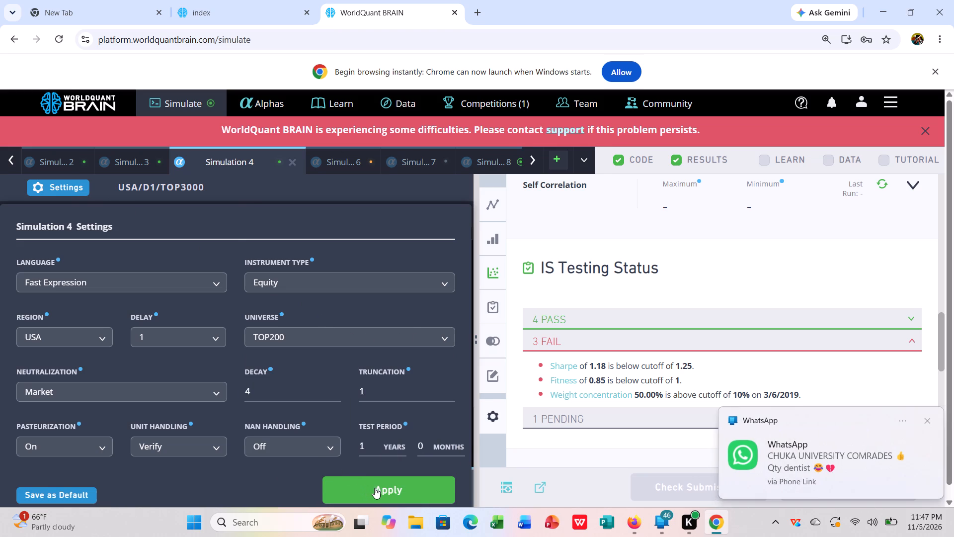
click(431, 479)
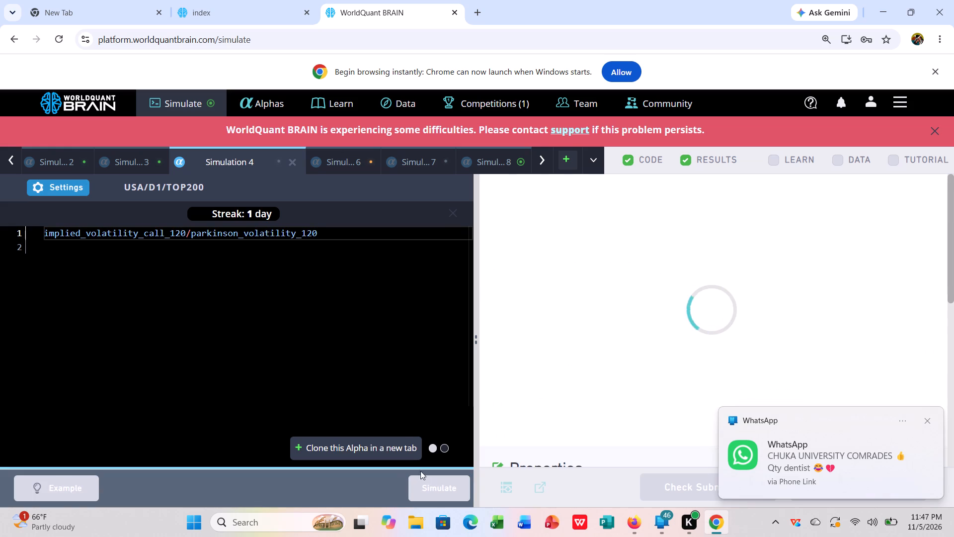
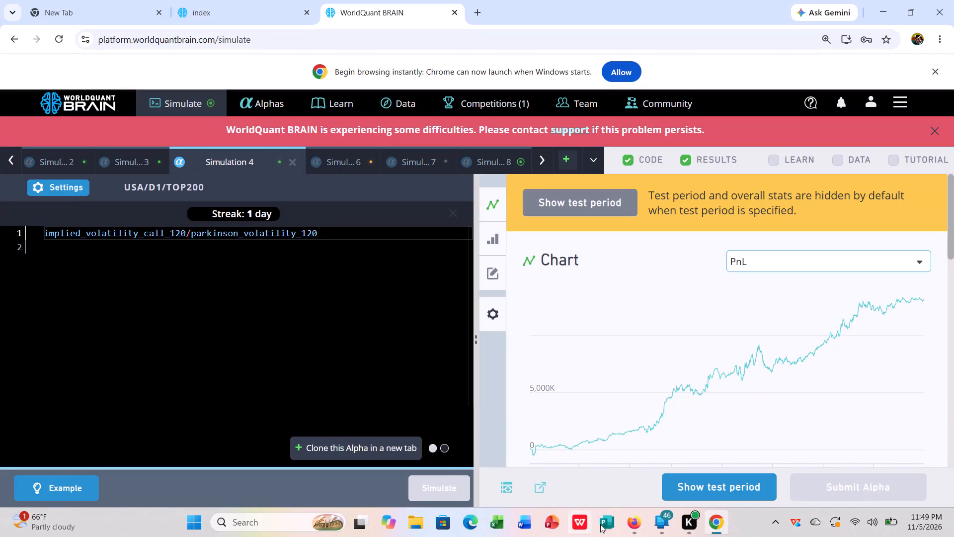
Reveal the test period for Simulation 4's TOP200 run, view its IS-period summary and check which IS tests fail.
click(689, 481)
scroll(703, 461, down, 4)
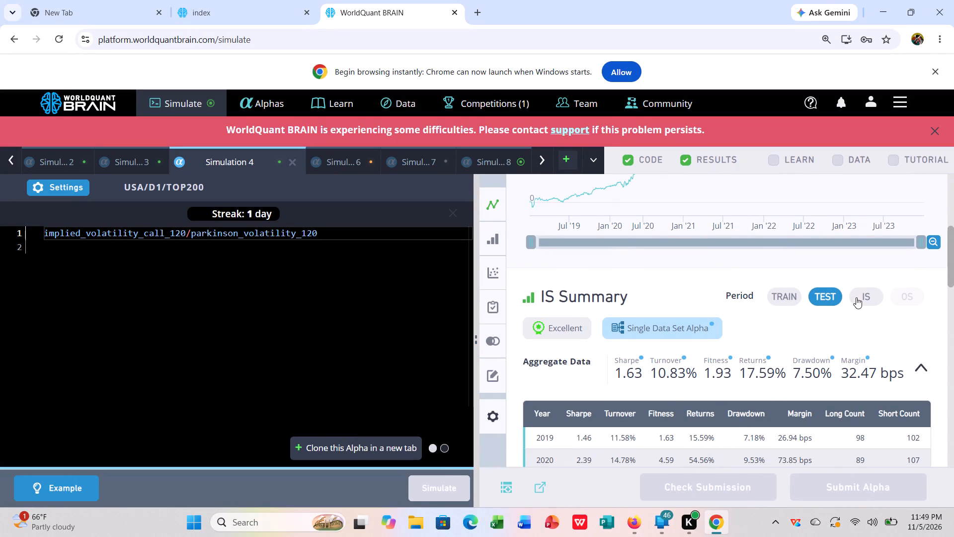
click(867, 295)
scroll(812, 368, down, 4)
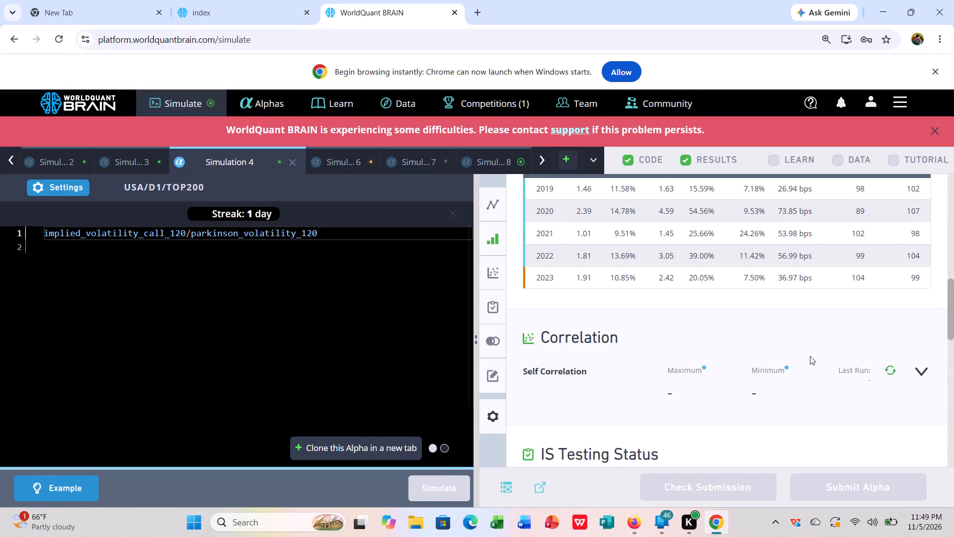
scroll(803, 349, down, 2)
click(825, 395)
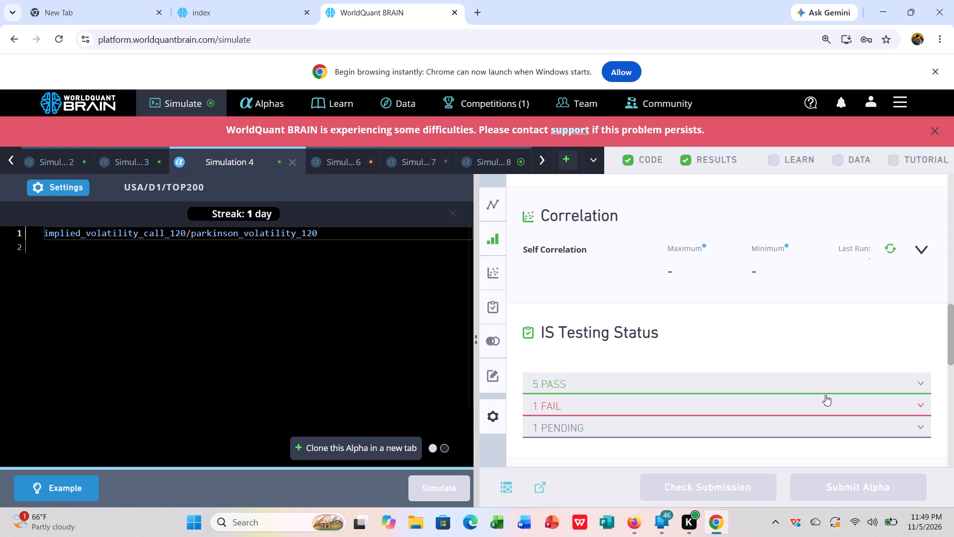
scroll(825, 395, down, 3)
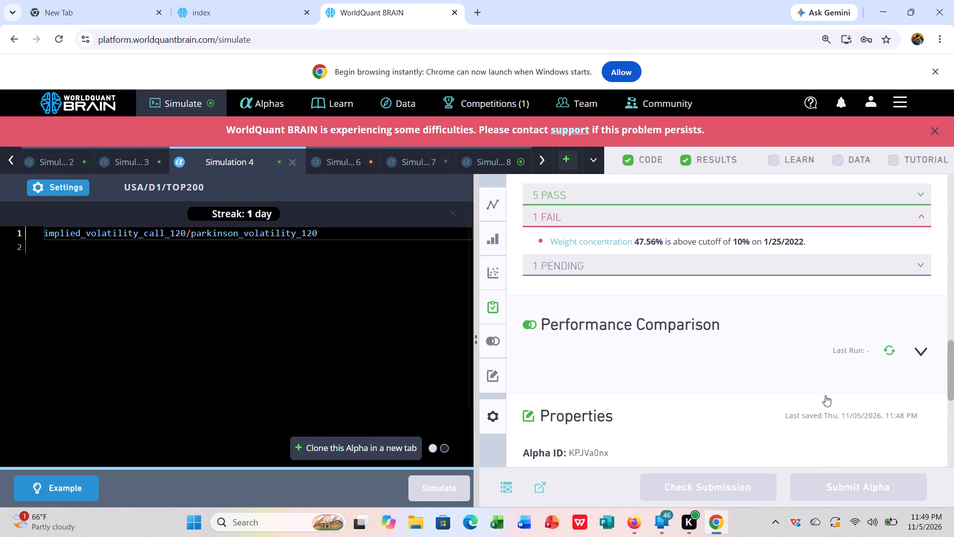
Change Simulation 4's universe to TOPSP500, apply the settings, and rerun the simulation.
scroll(825, 395, down, 7)
scroll(745, 399, up, 2)
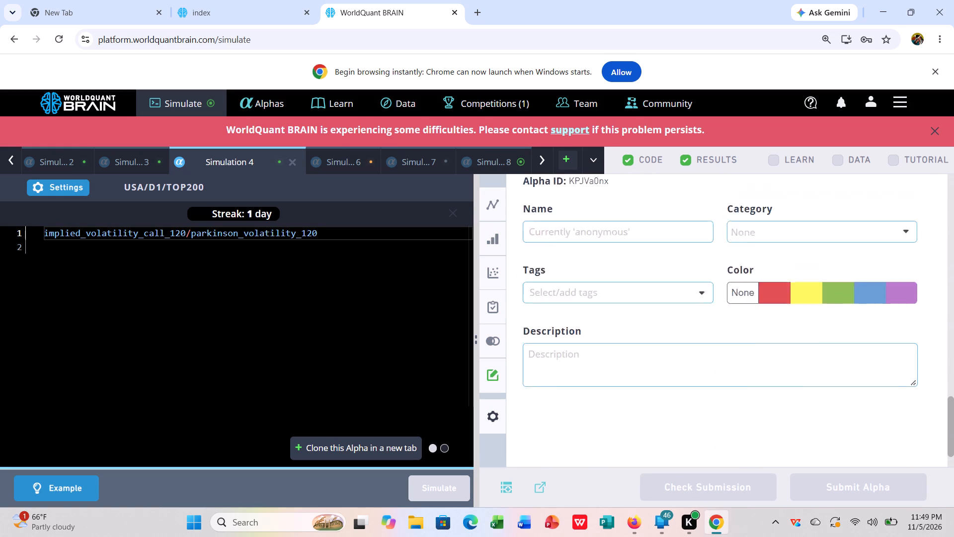
click(52, 187)
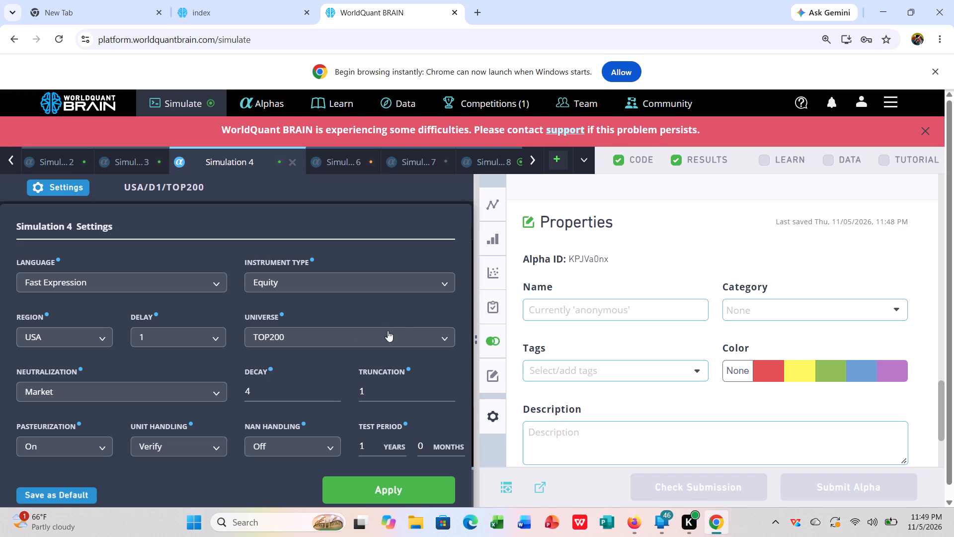
click(403, 333)
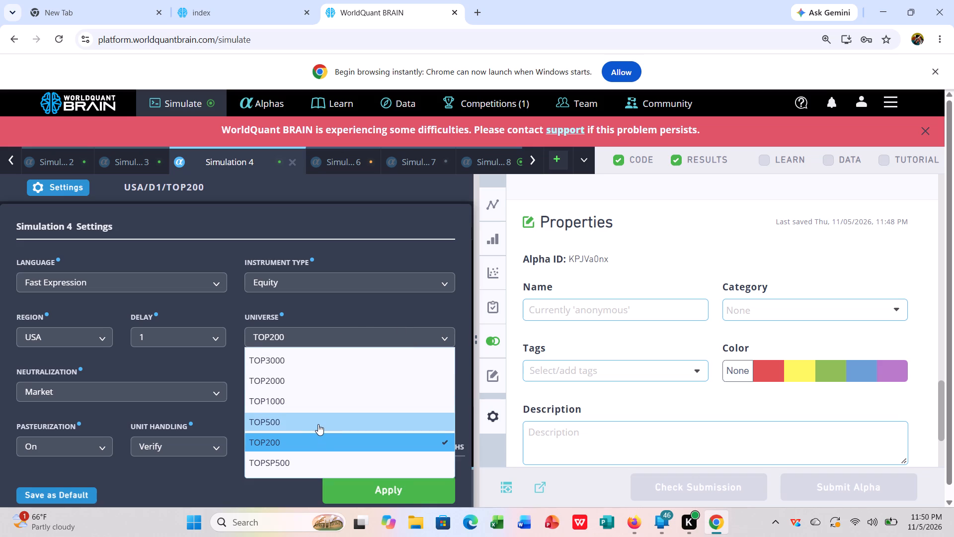
click(297, 460)
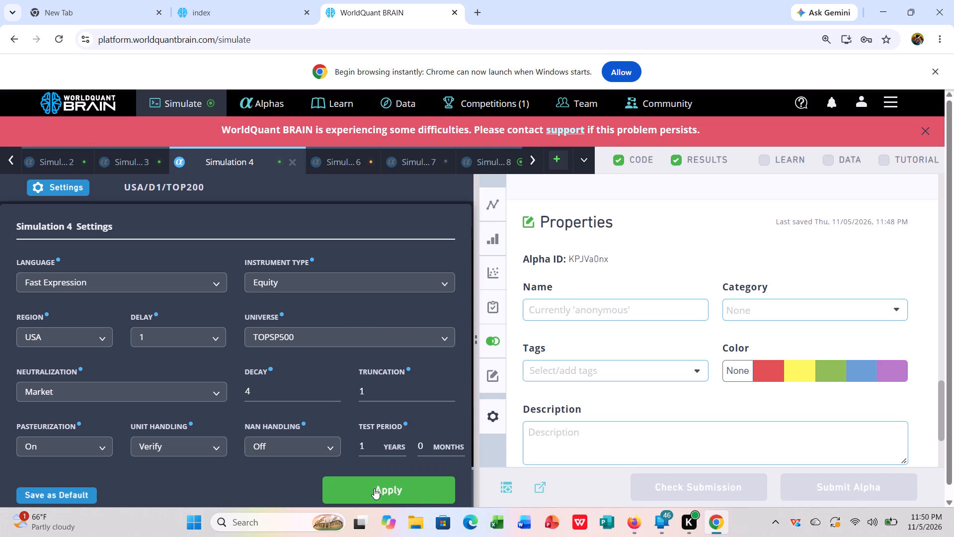
click(379, 487)
click(436, 482)
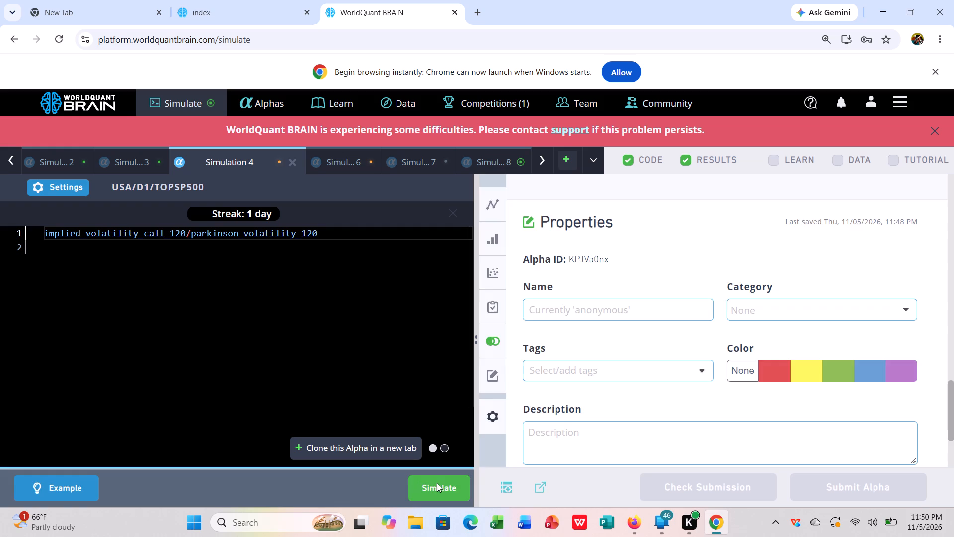
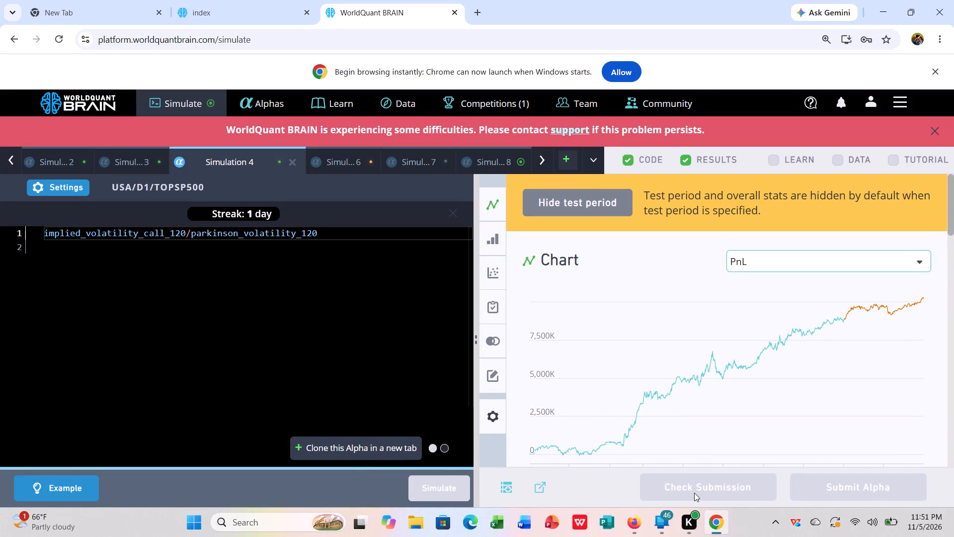
scroll(718, 360, down, 4)
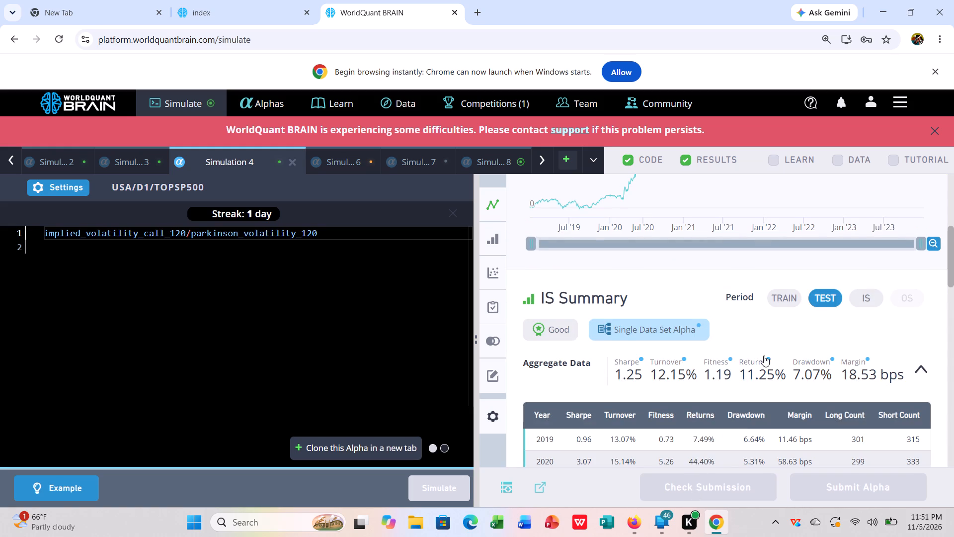
click(864, 293)
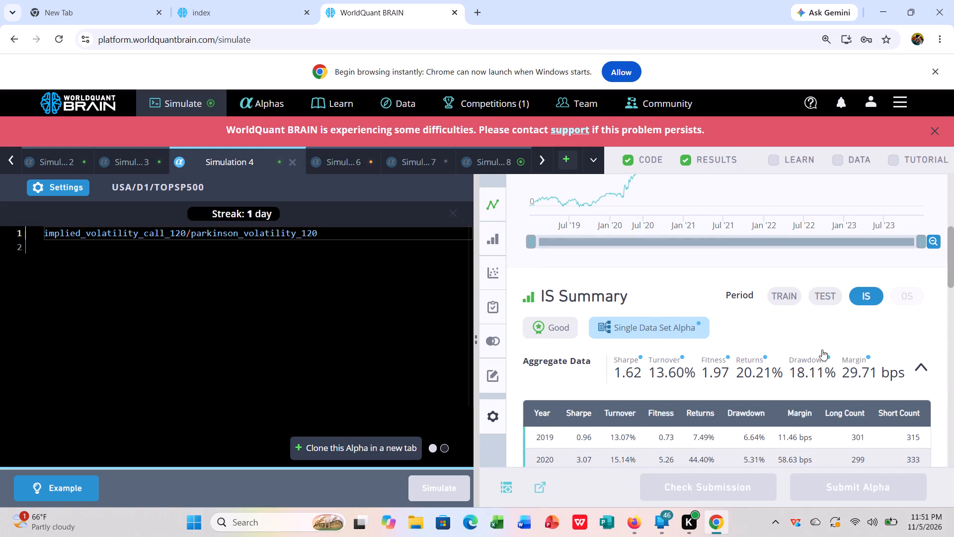
scroll(815, 362, down, 6)
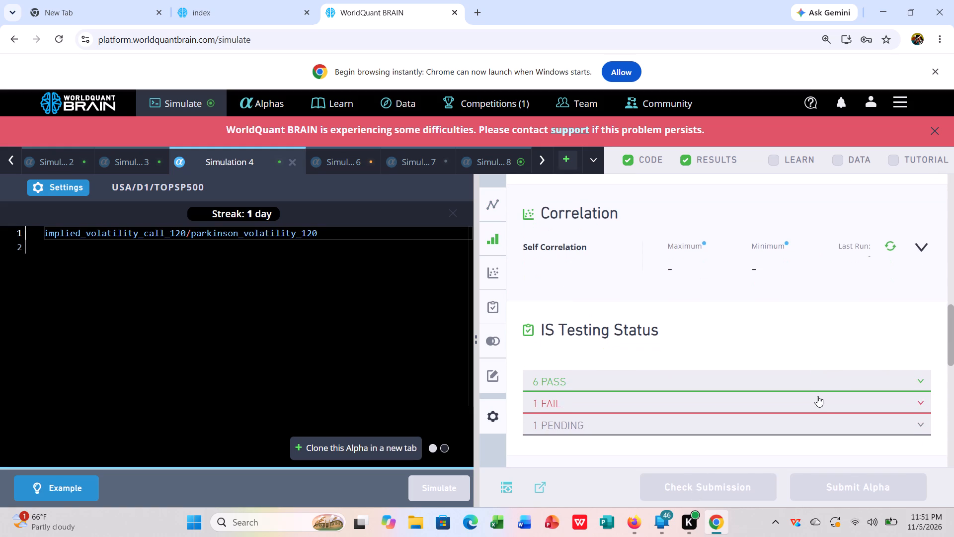
click(820, 399)
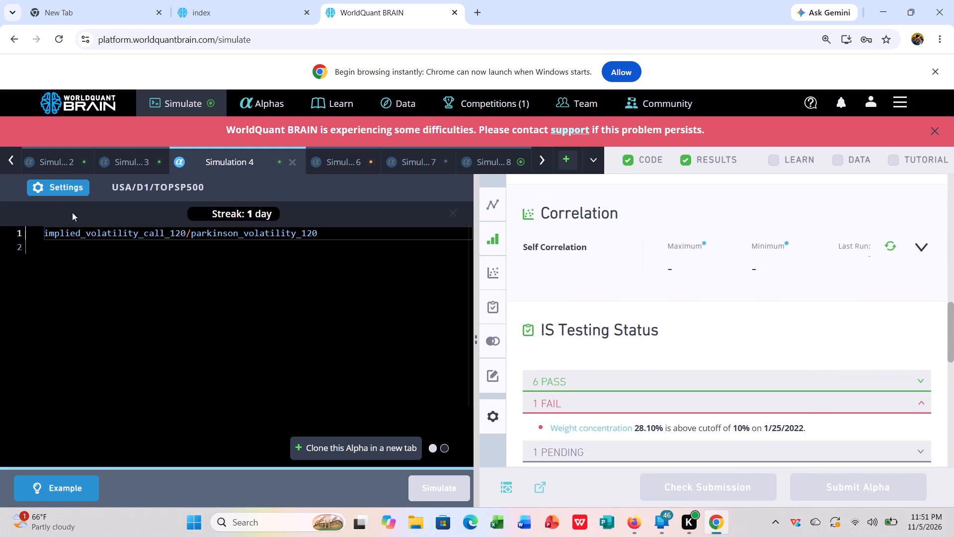
Change Simulation 4's universe to TOP200, apply the settings, and rerun the simulation.
click(44, 188)
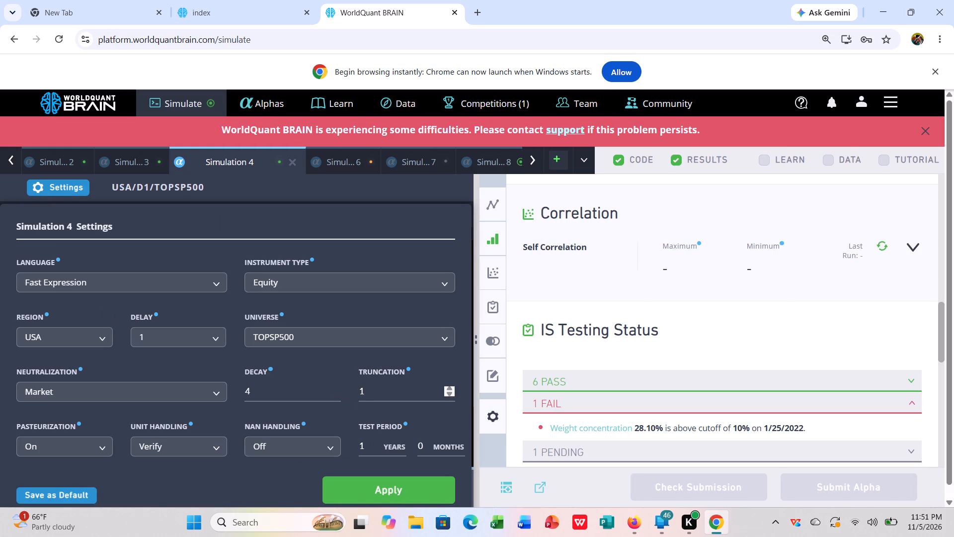
click(356, 341)
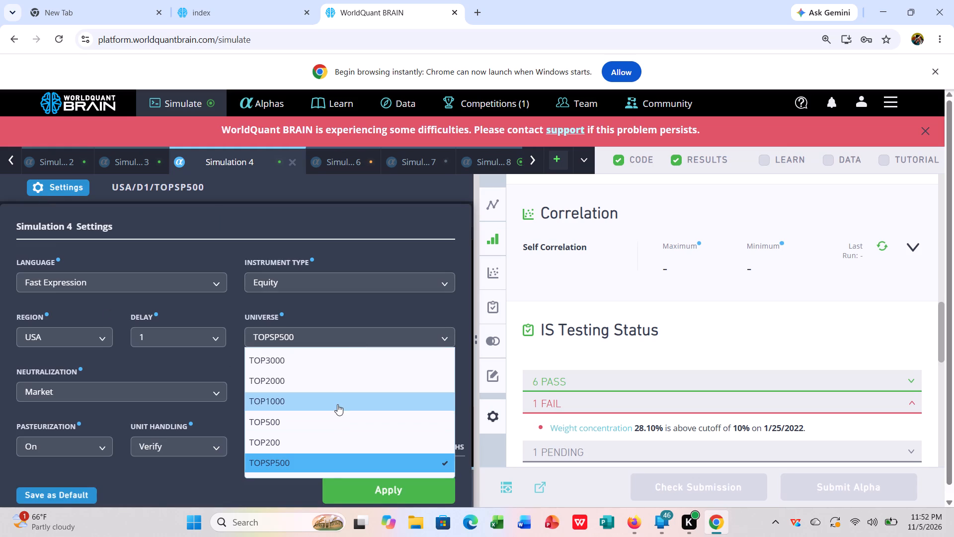
click(331, 441)
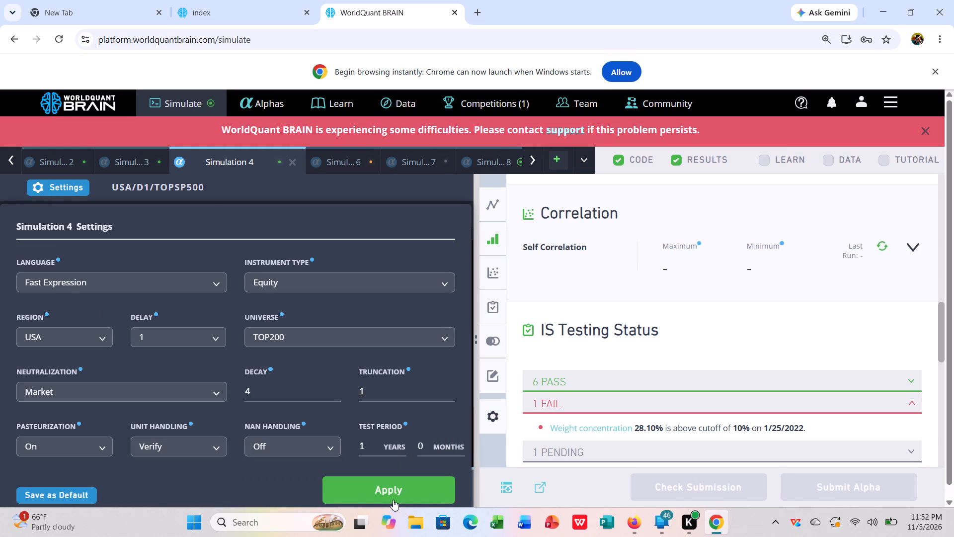
click(400, 490)
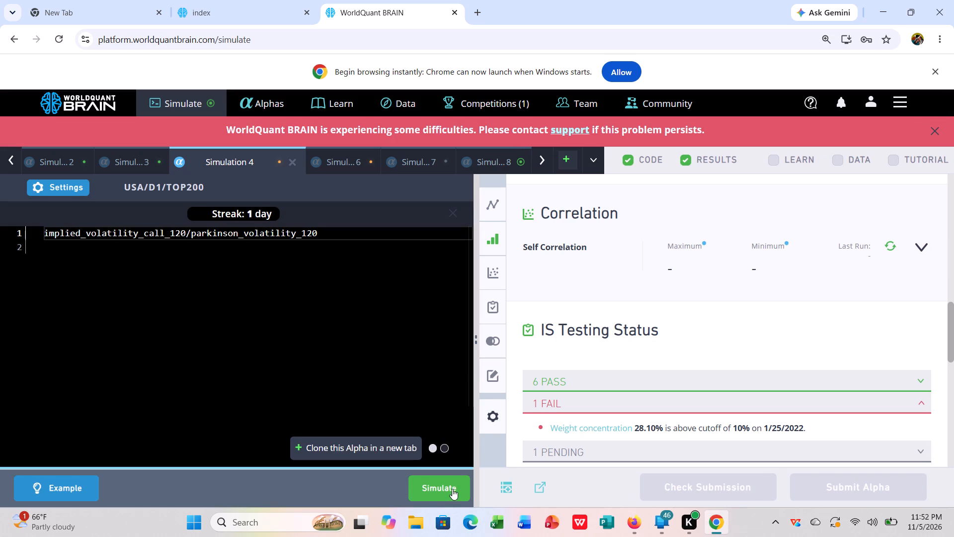
click(453, 486)
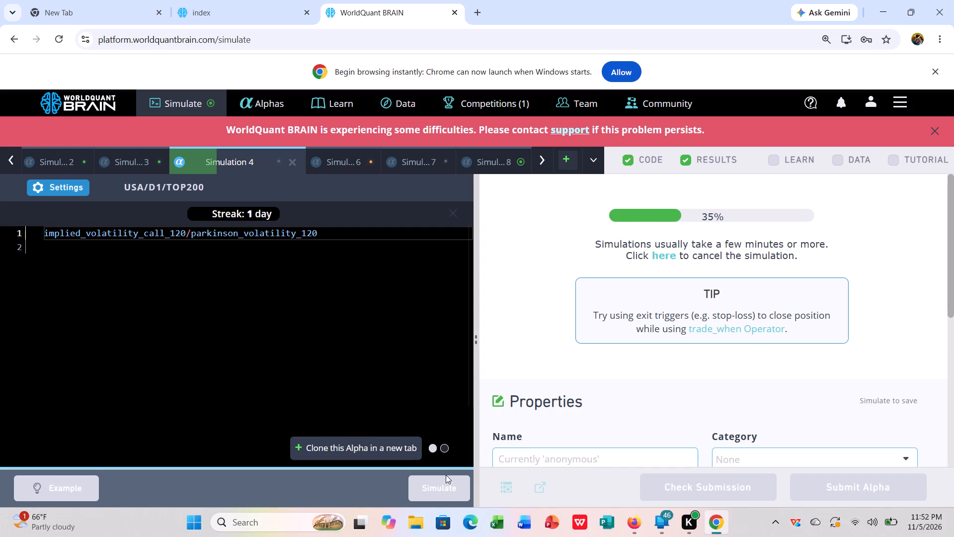
Switch to Simulation 8, show its test period, and review the IS summary for the in-sample period.
click(522, 164)
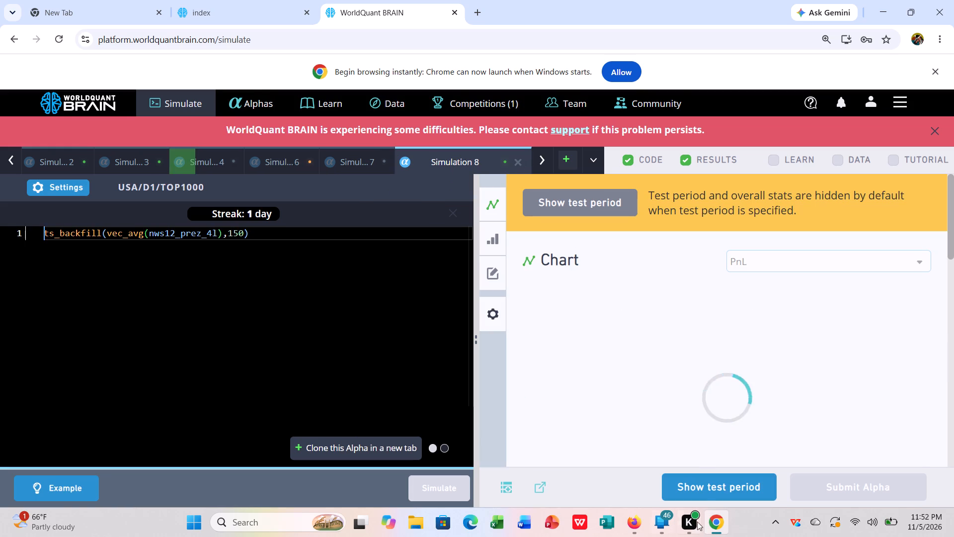
drag(711, 481, 715, 481)
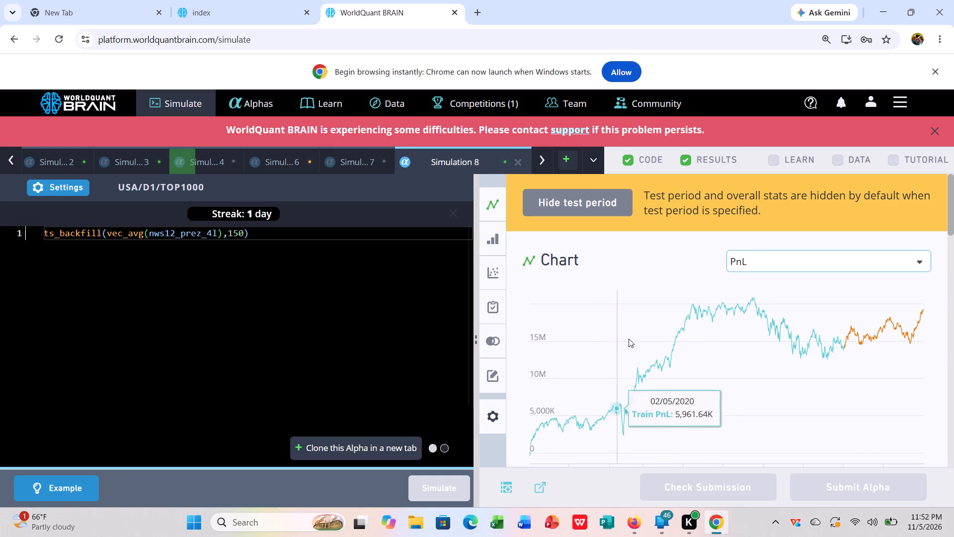
scroll(649, 339, down, 4)
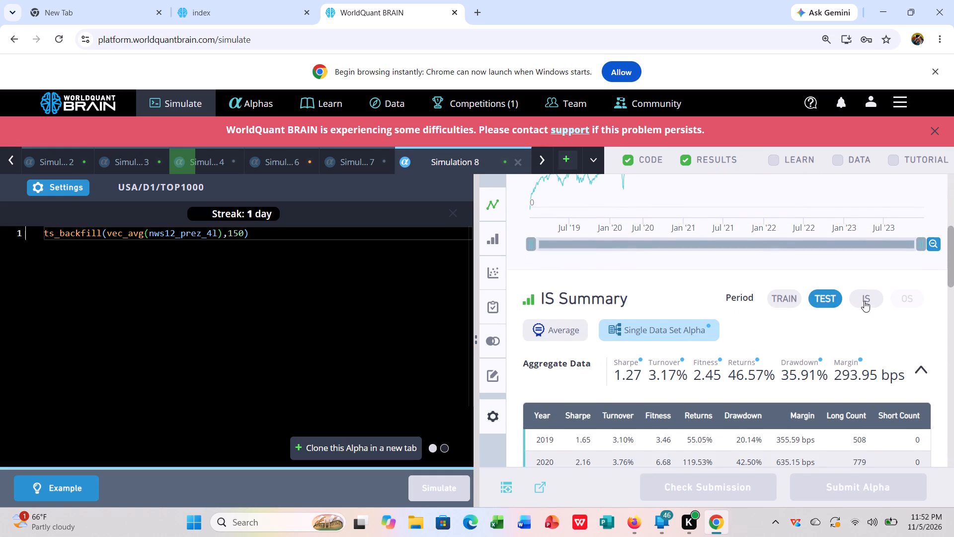
click(865, 298)
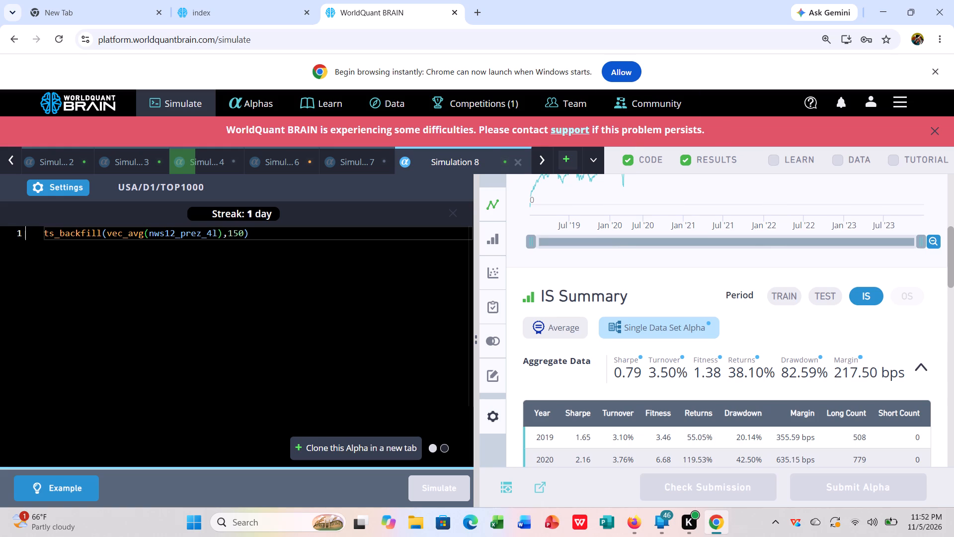
Set Simulation 8's neutralization to Market, apply the settings, and rerun the simulation.
click(66, 190)
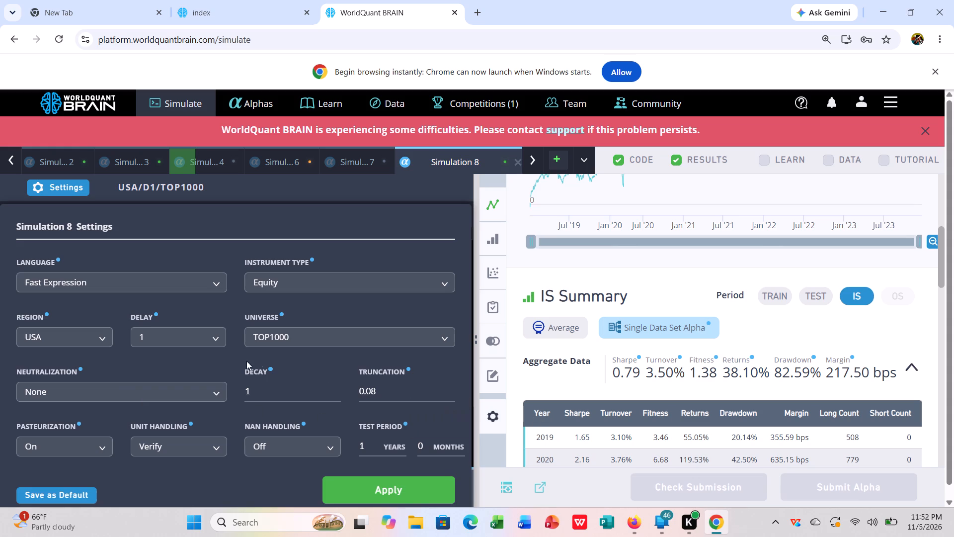
click(219, 389)
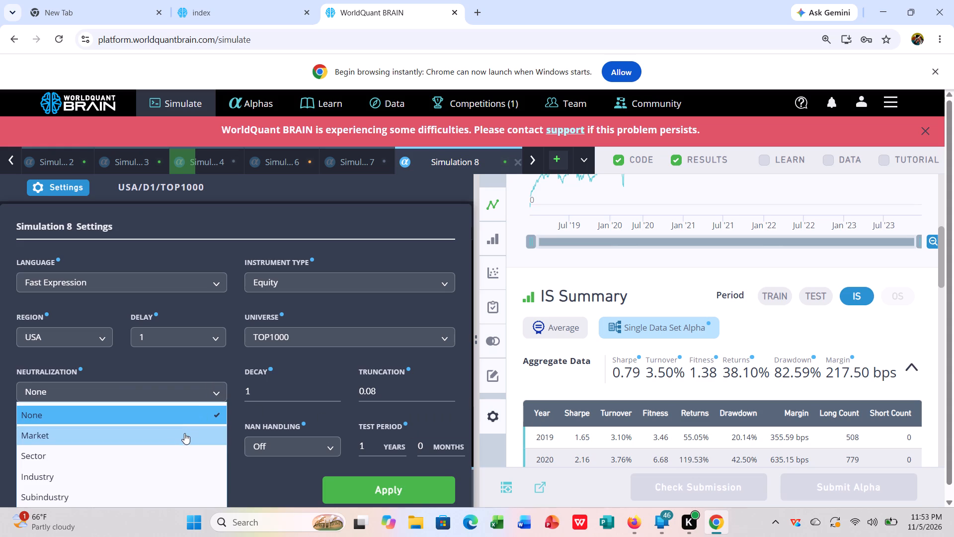
click(184, 432)
click(410, 488)
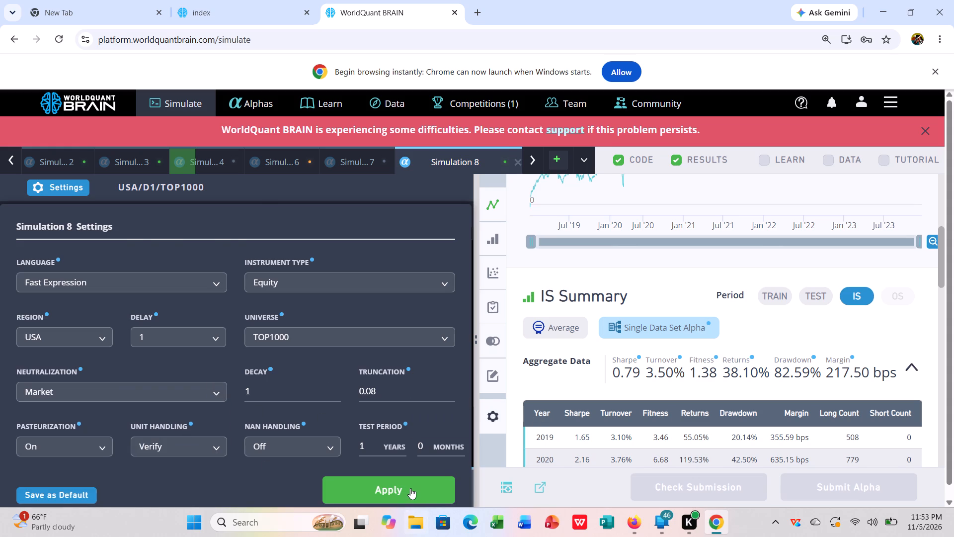
click(441, 487)
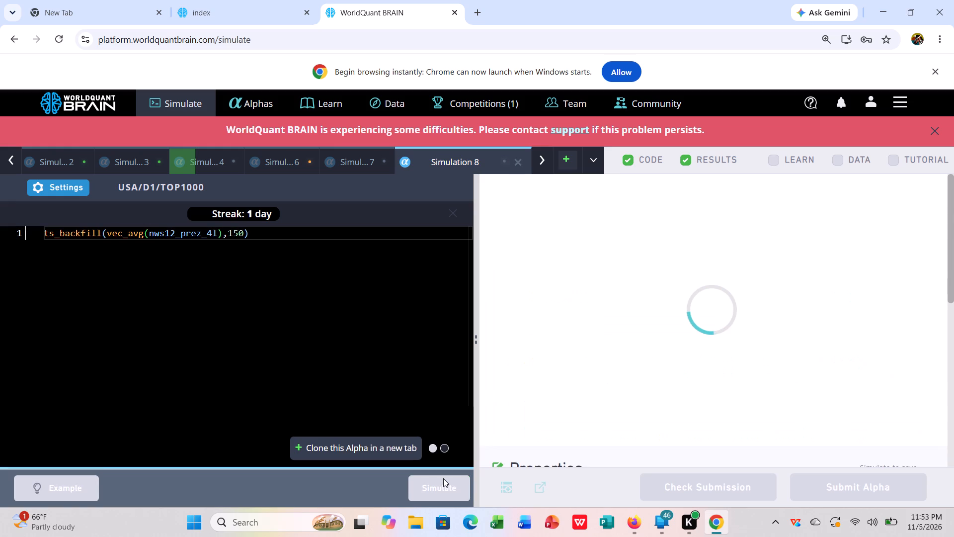
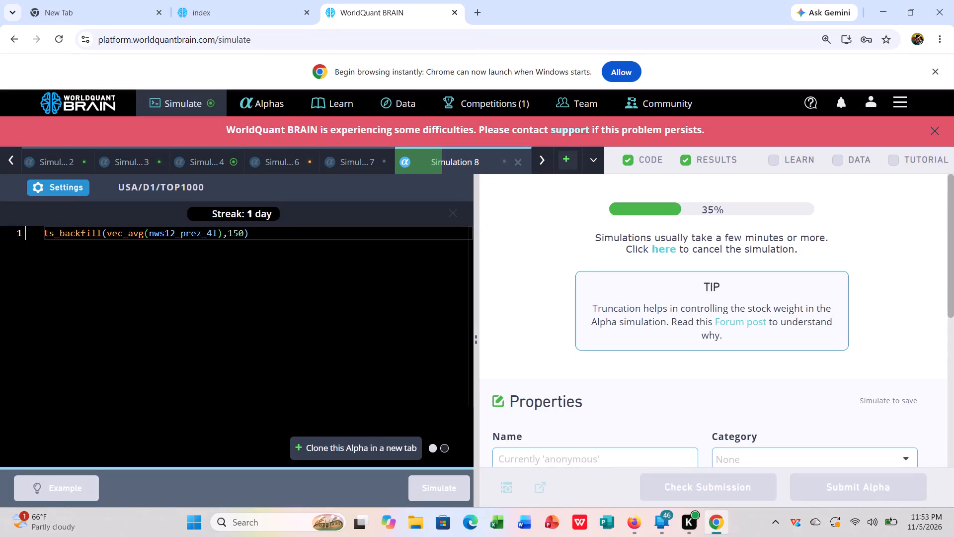
Switch to Simulation 4, show its test period, and review the in-sample summary and the failed items in the IS testing status.
click(210, 150)
click(706, 487)
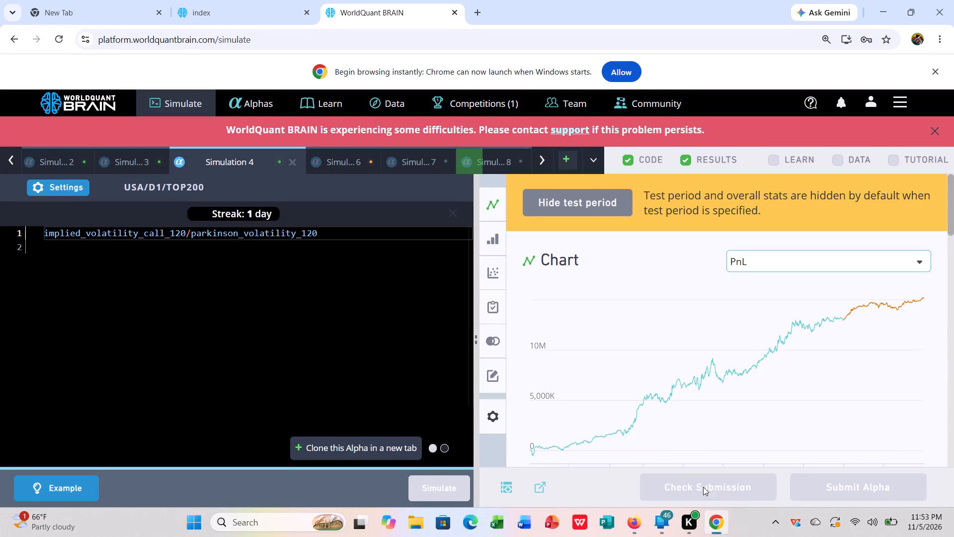
scroll(755, 426, down, 4)
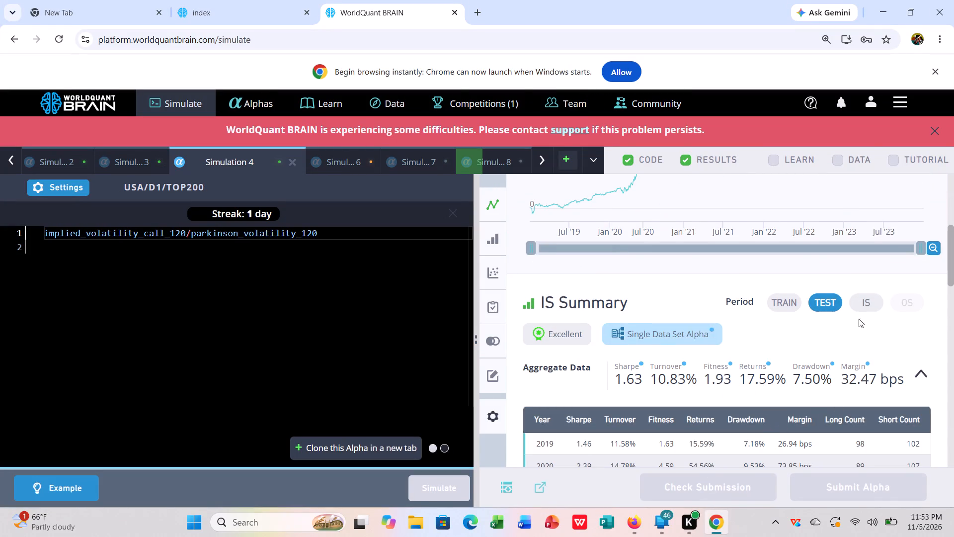
click(866, 294)
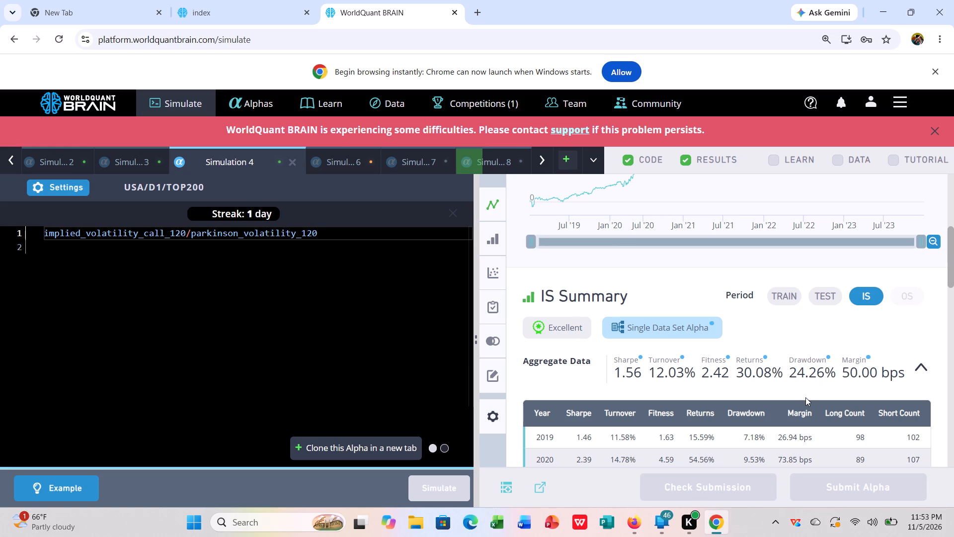
scroll(805, 396, down, 3)
scroll(808, 401, up, 1)
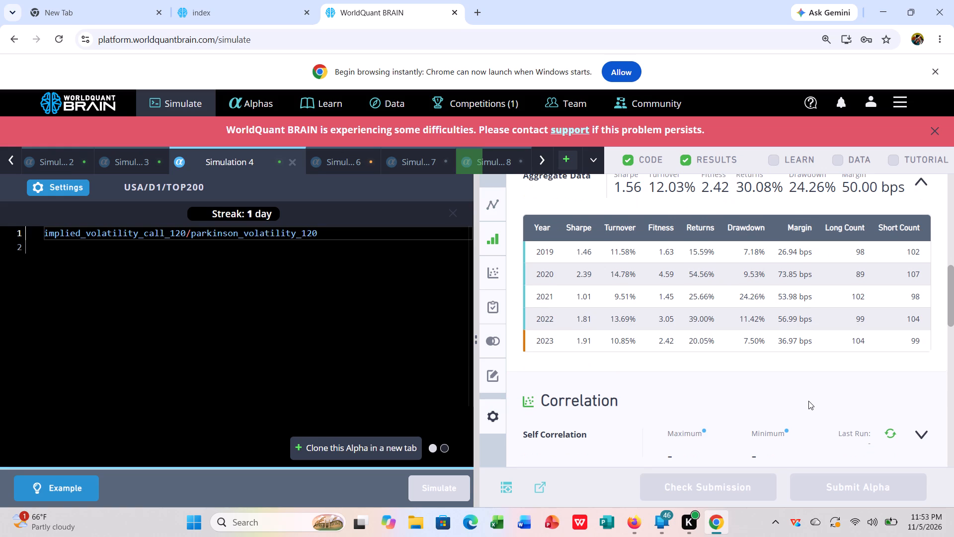
scroll(810, 400, down, 5)
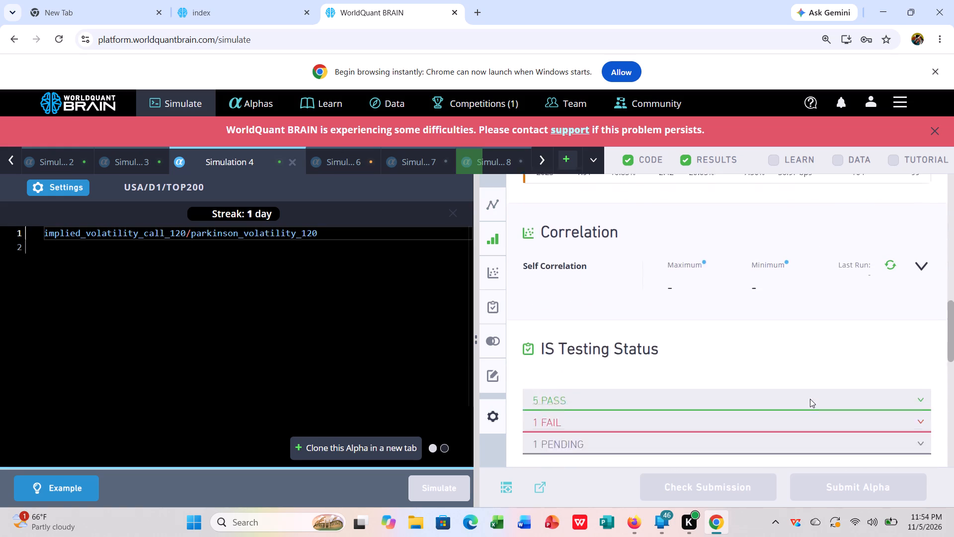
click(865, 342)
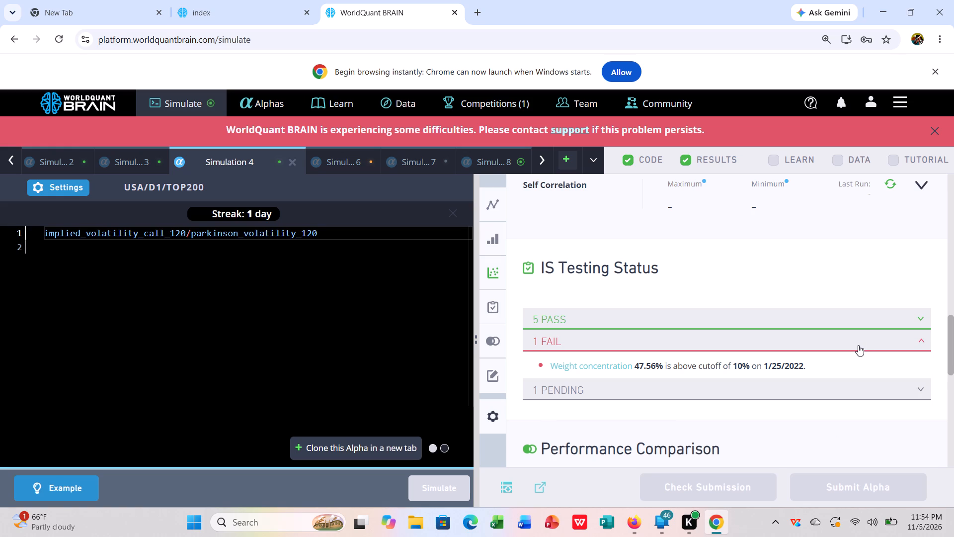
Change Simulation 4's universe to TOP1000, apply the settings, and rerun the simulation.
click(49, 188)
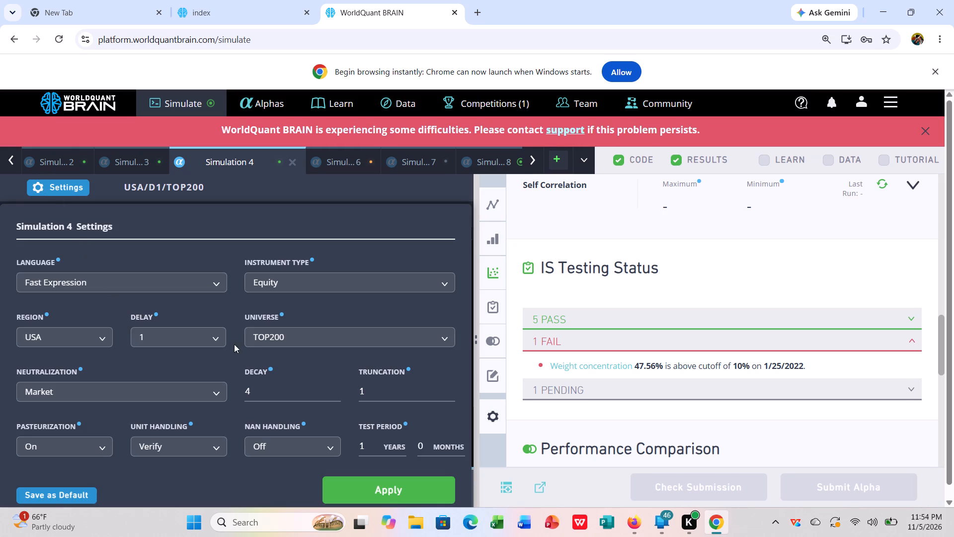
click(344, 338)
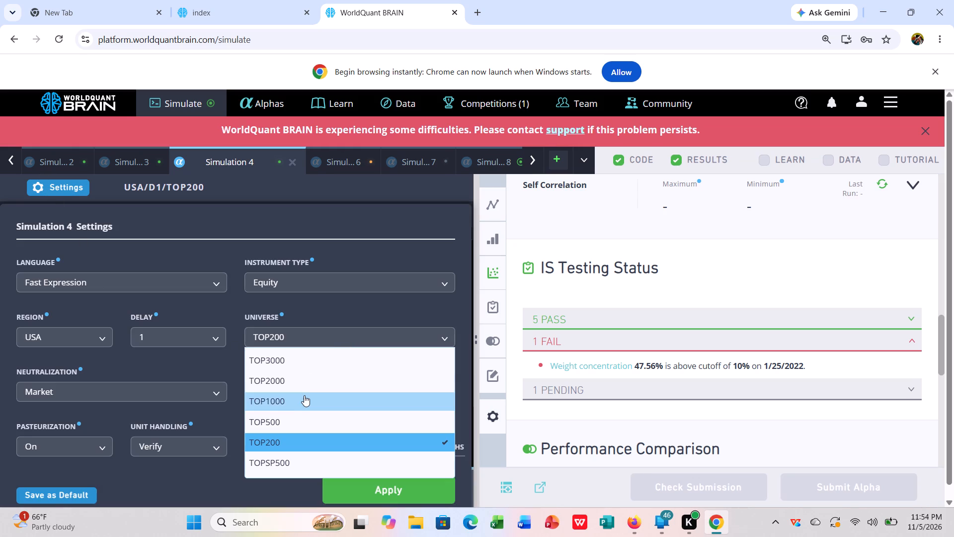
click(302, 400)
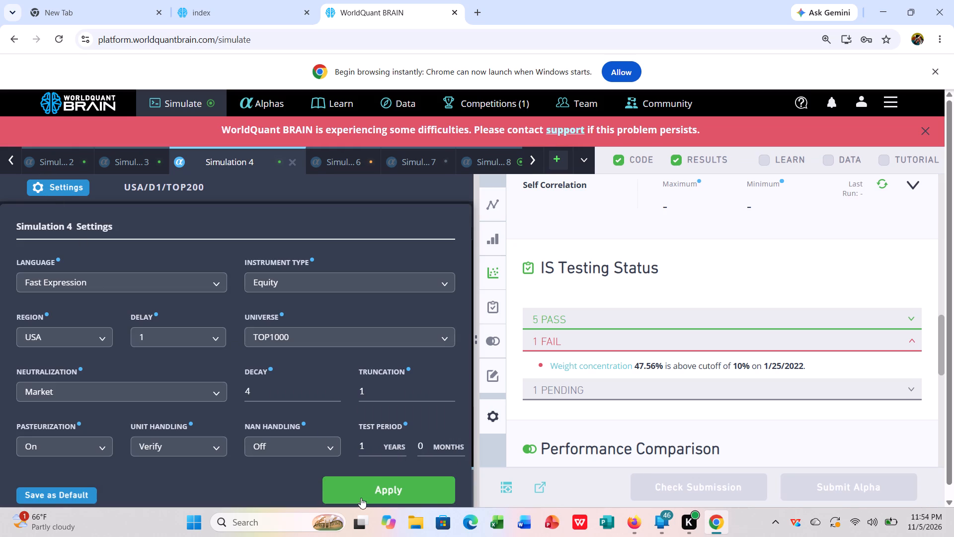
click(388, 492)
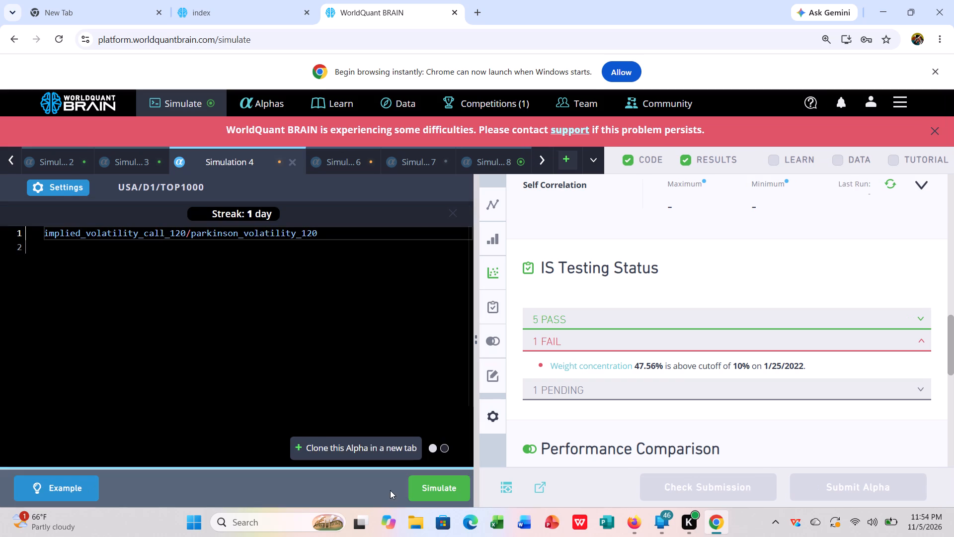
click(438, 491)
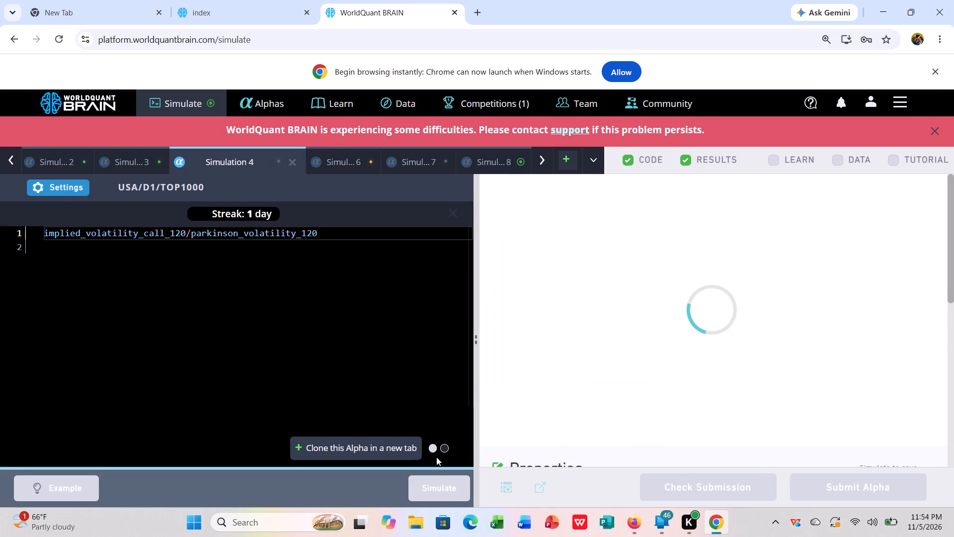
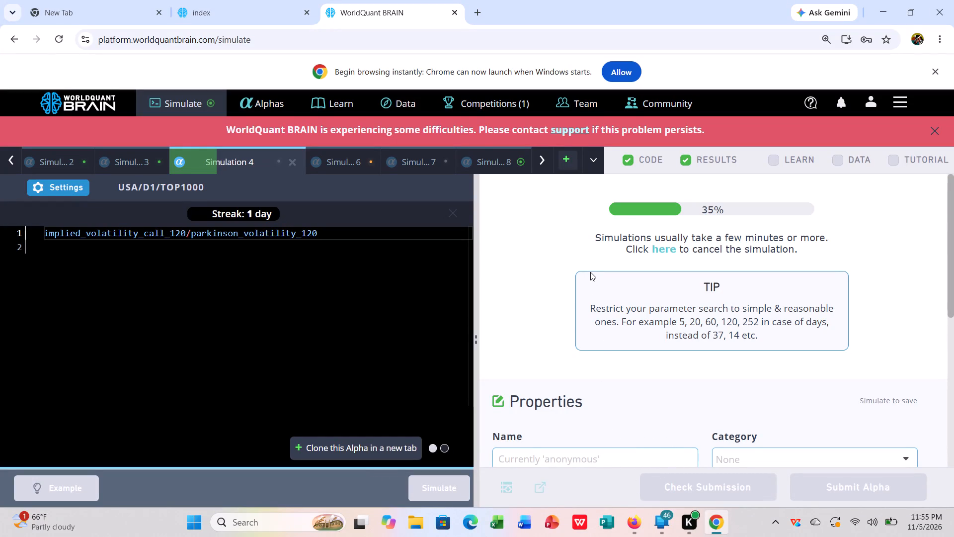
Switch to Simulation 8, show its test period, and review the in-sample summary and the failed items in the IS testing status.
click(509, 158)
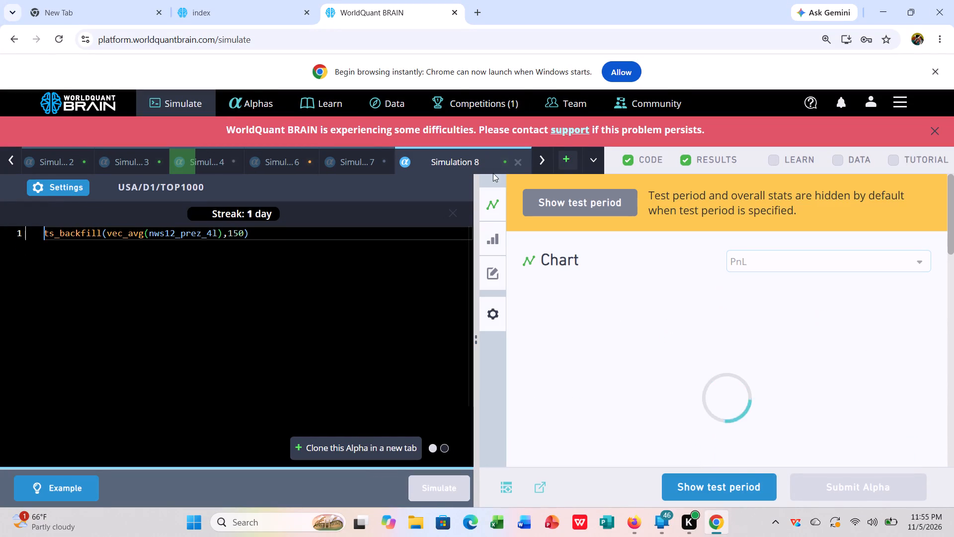
click(731, 486)
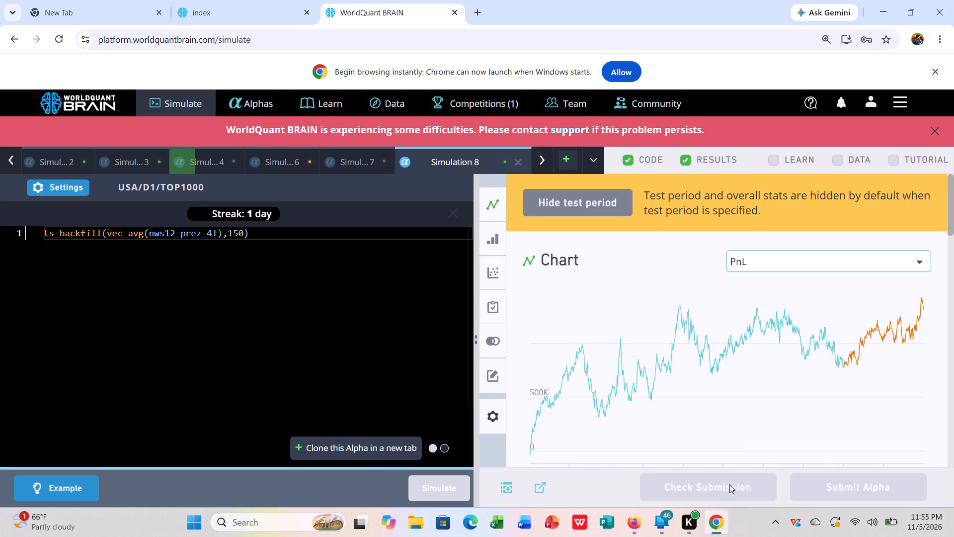
scroll(752, 415, down, 6)
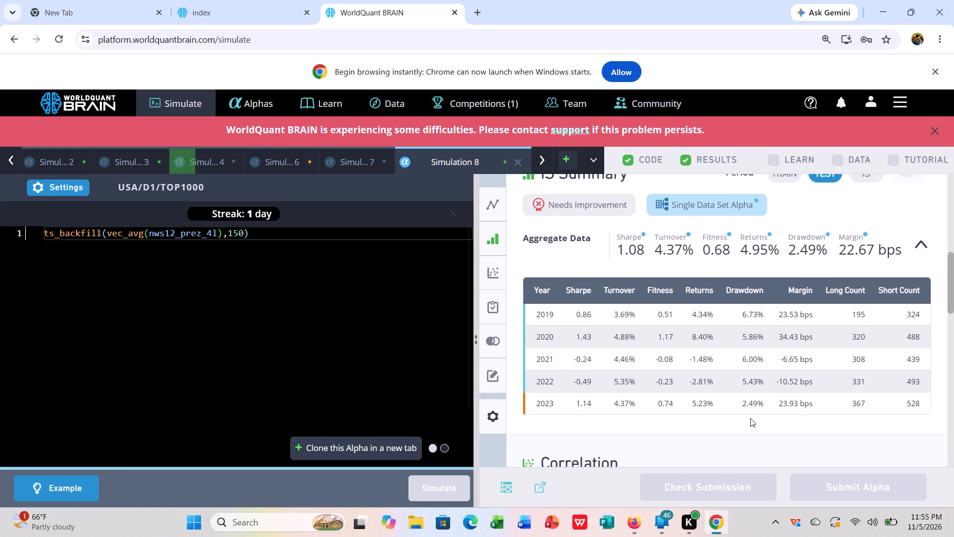
scroll(750, 418, down, 1)
scroll(750, 418, up, 2)
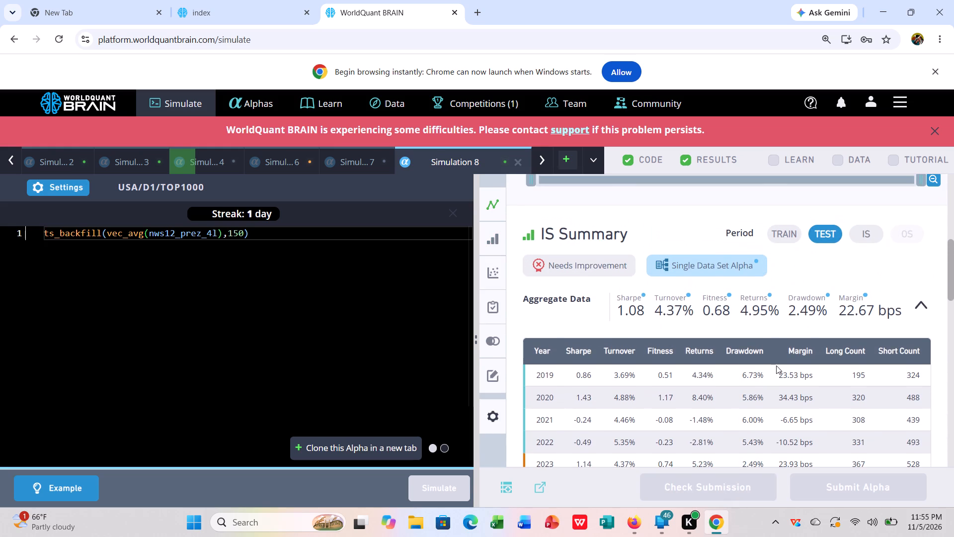
click(858, 237)
scroll(793, 328, down, 6)
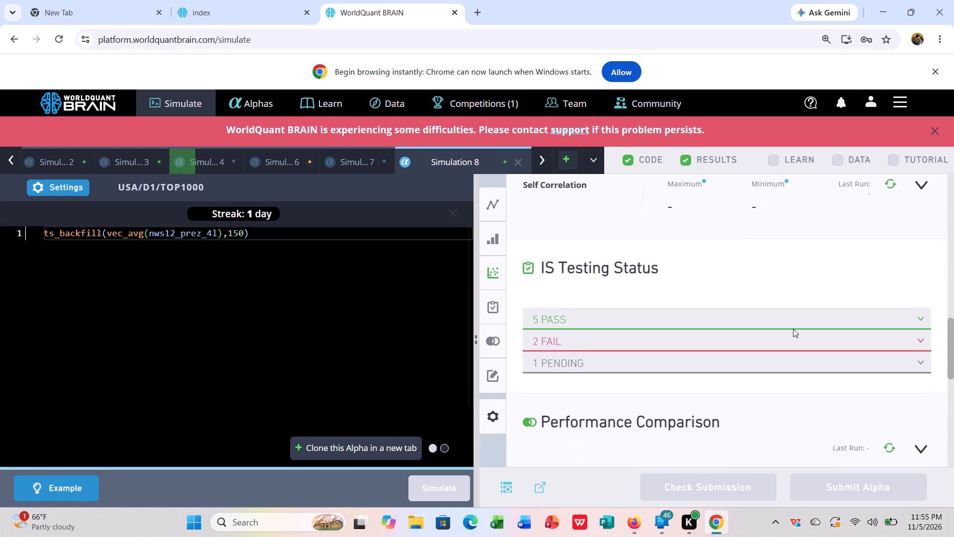
drag(806, 332, 808, 337)
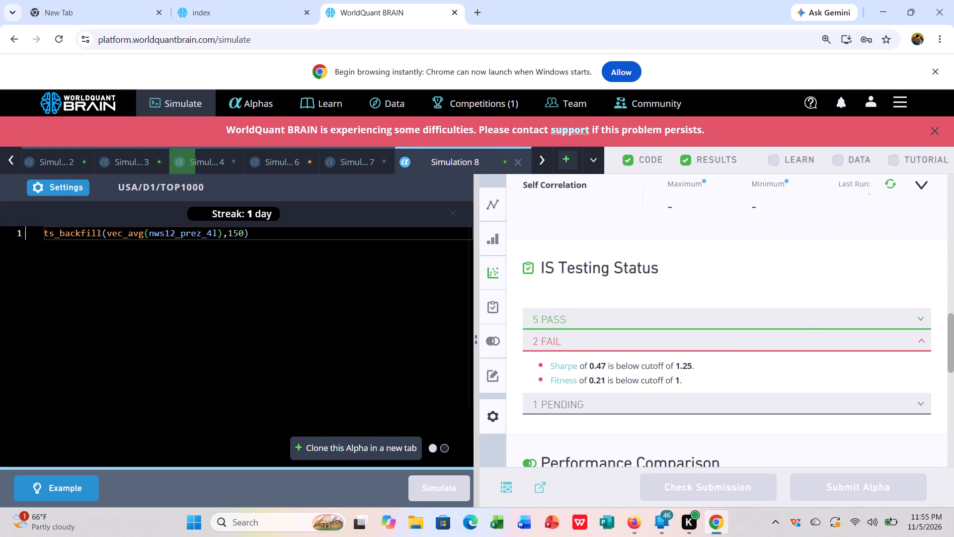
Change Simulation 8's neutralization to Sector, apply the settings, and rerun the simulation.
click(57, 187)
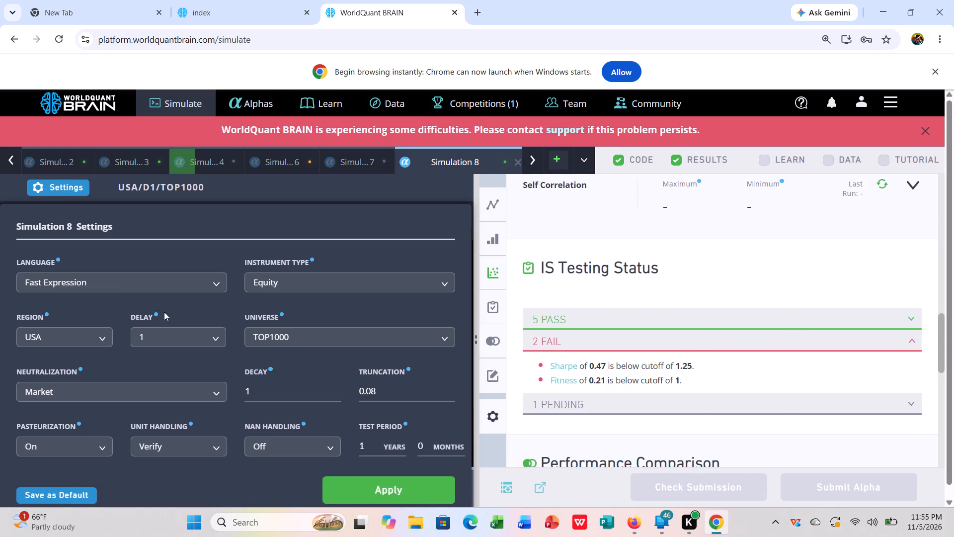
click(218, 391)
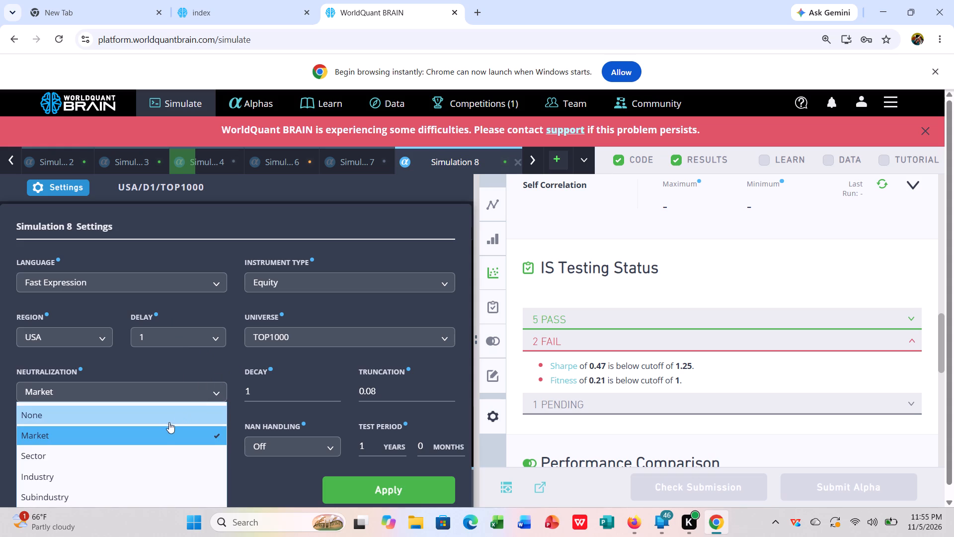
click(130, 455)
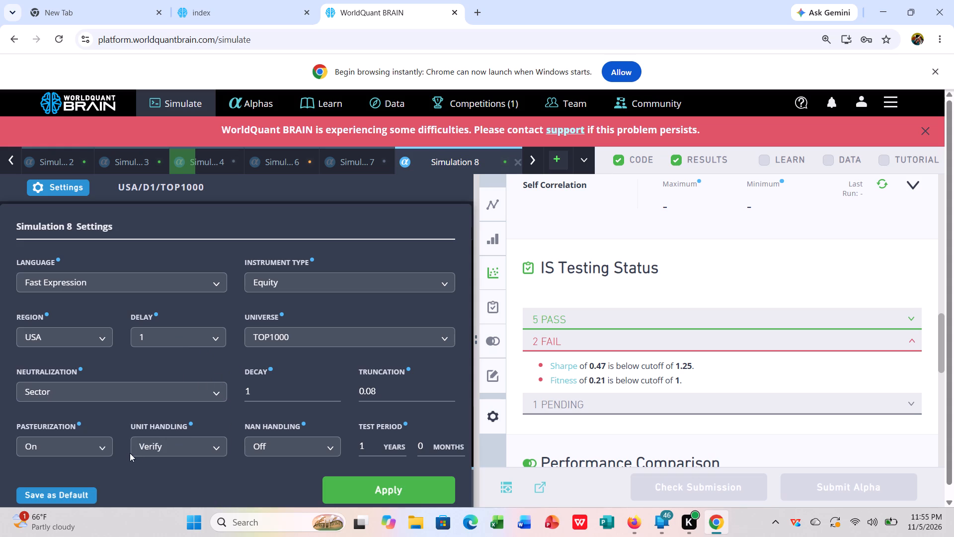
click(364, 490)
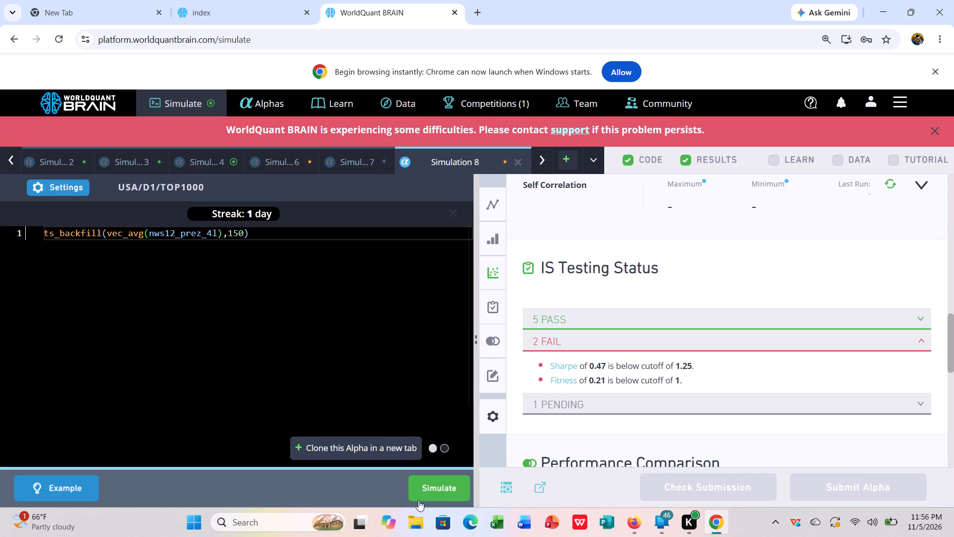
click(442, 487)
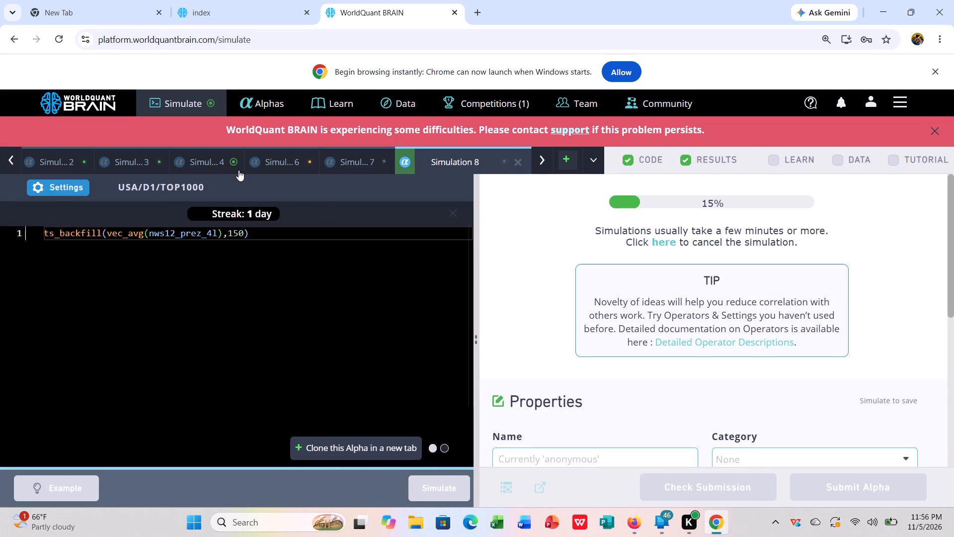
Return to Simulation 4, show its test period, and review the in-sample summary and the failed item in the IS testing status.
click(226, 159)
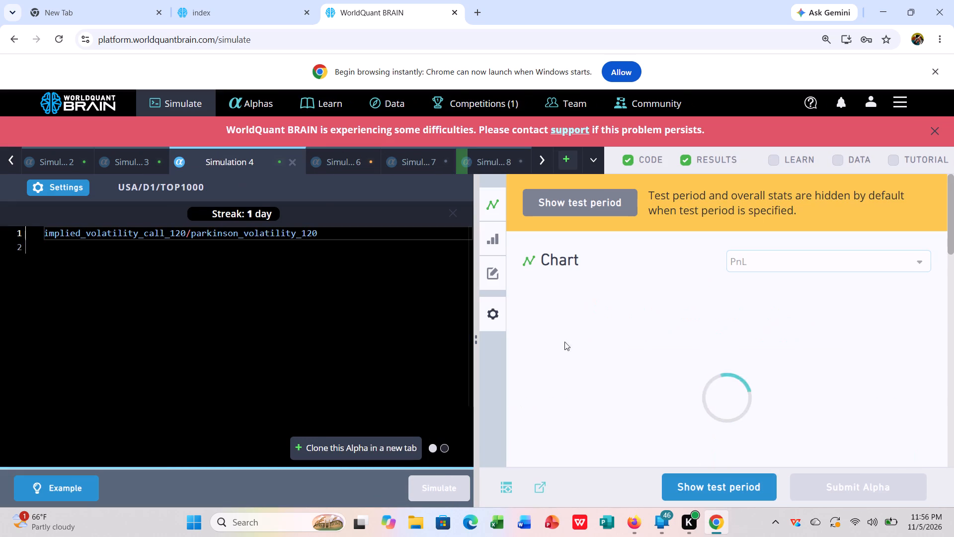
click(695, 476)
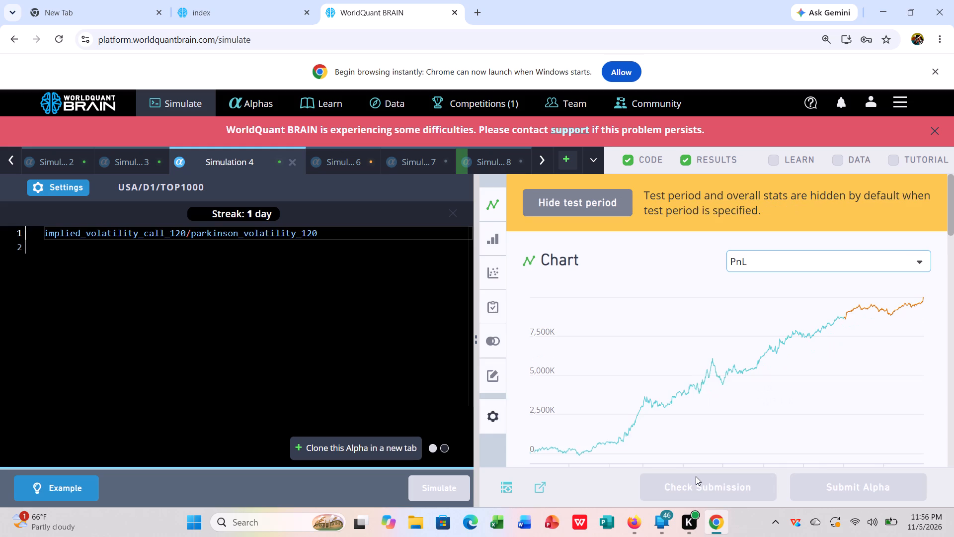
scroll(708, 333, up, 3)
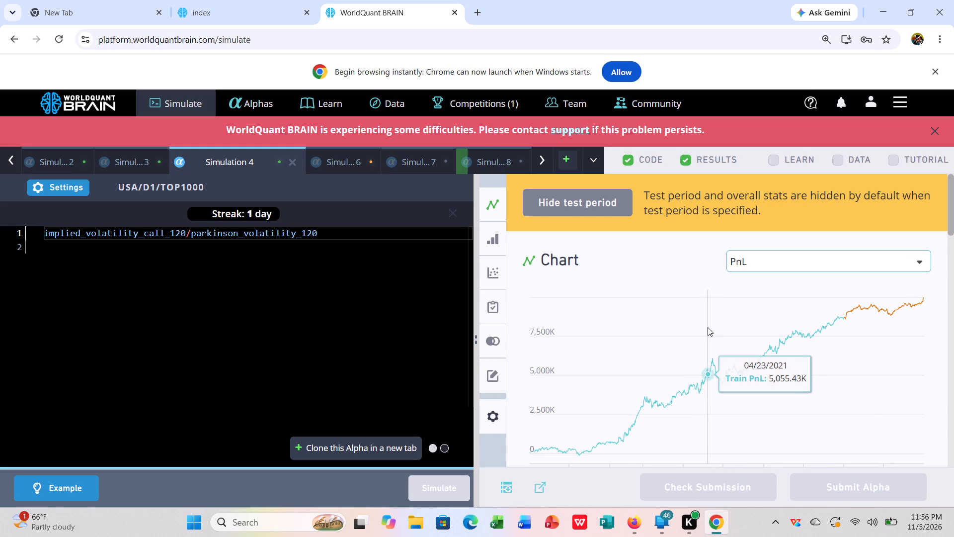
scroll(708, 327, down, 4)
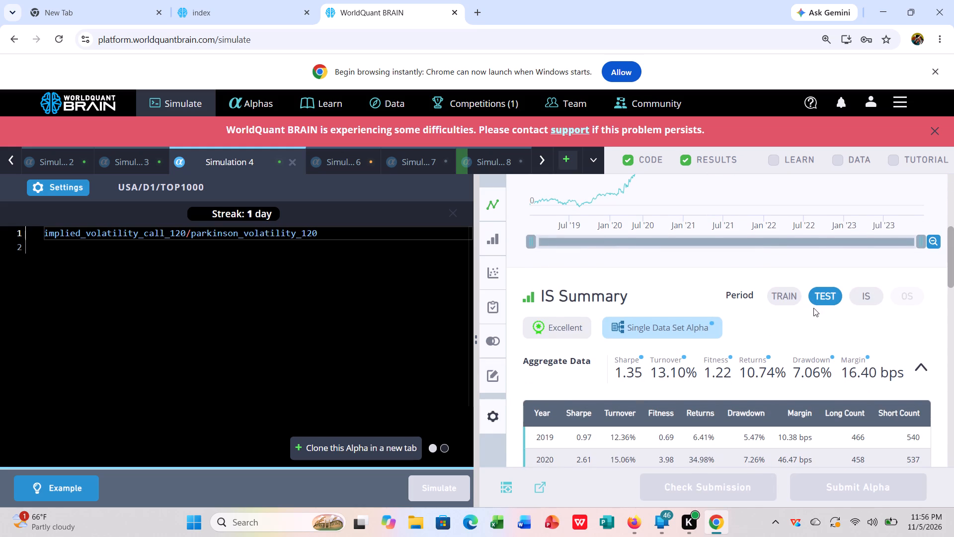
click(862, 298)
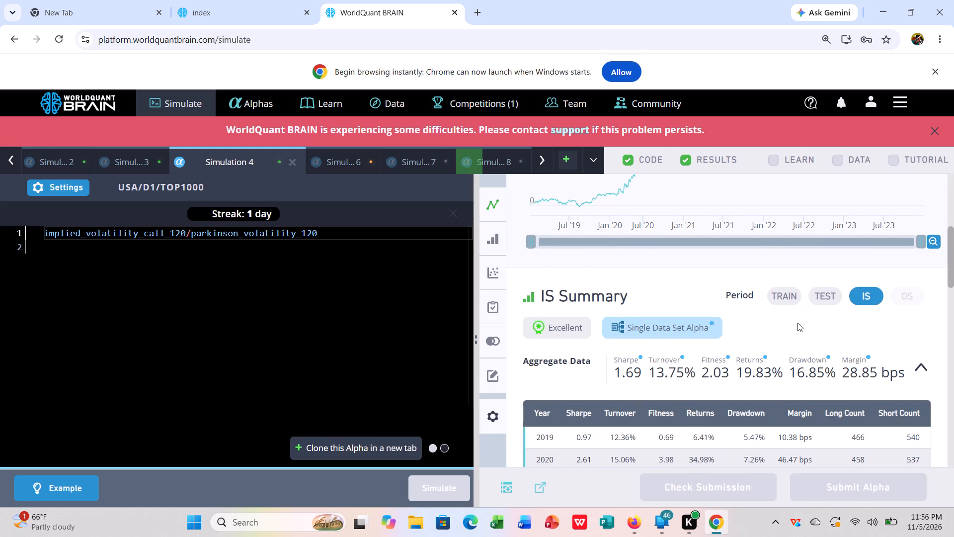
scroll(787, 347, down, 5)
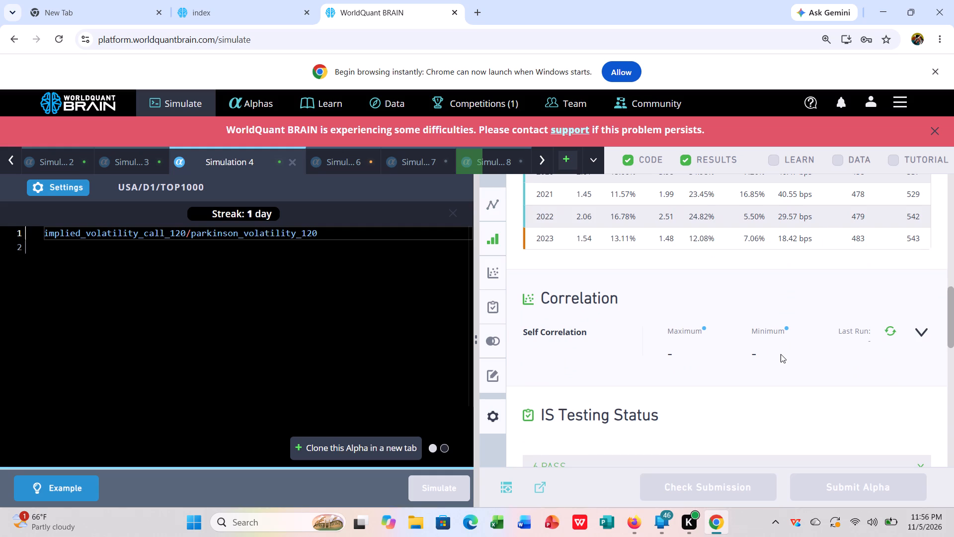
scroll(781, 354, down, 2)
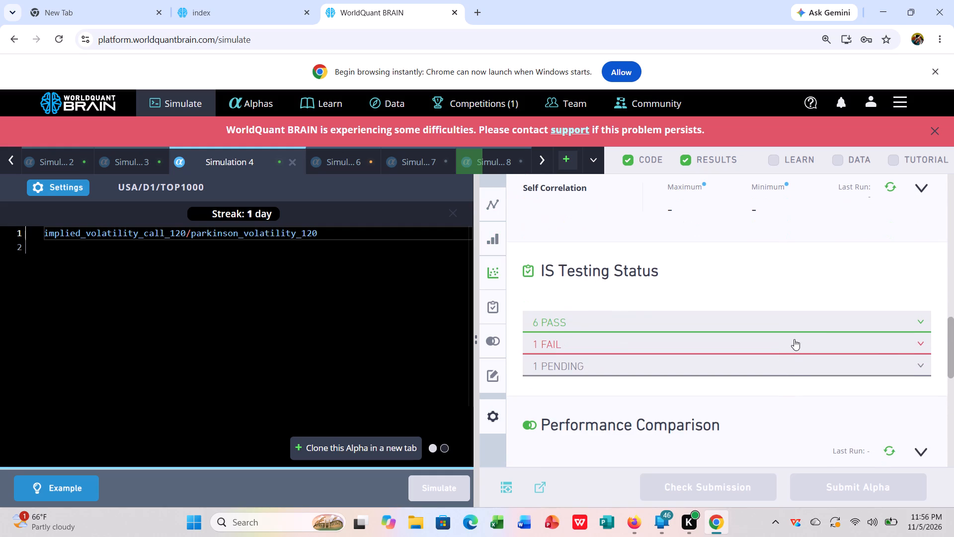
click(794, 339)
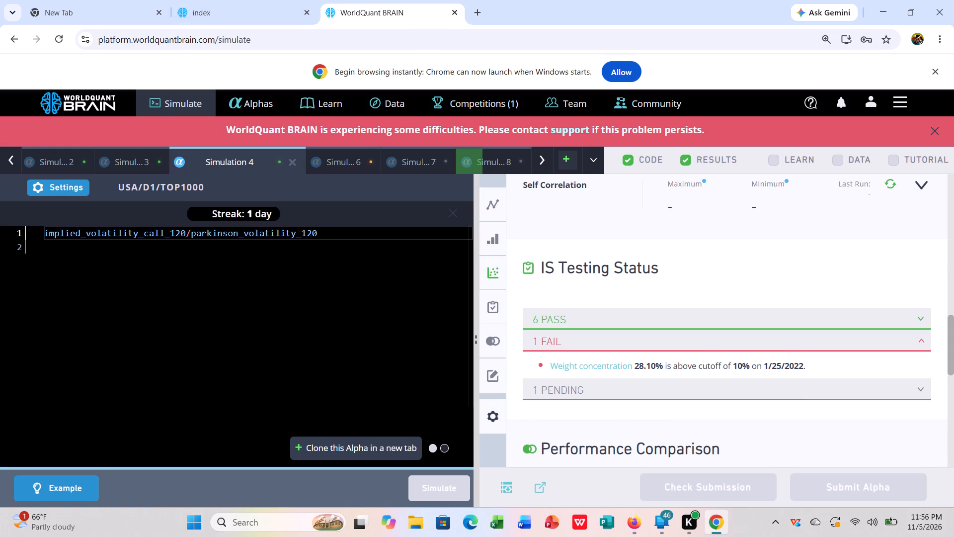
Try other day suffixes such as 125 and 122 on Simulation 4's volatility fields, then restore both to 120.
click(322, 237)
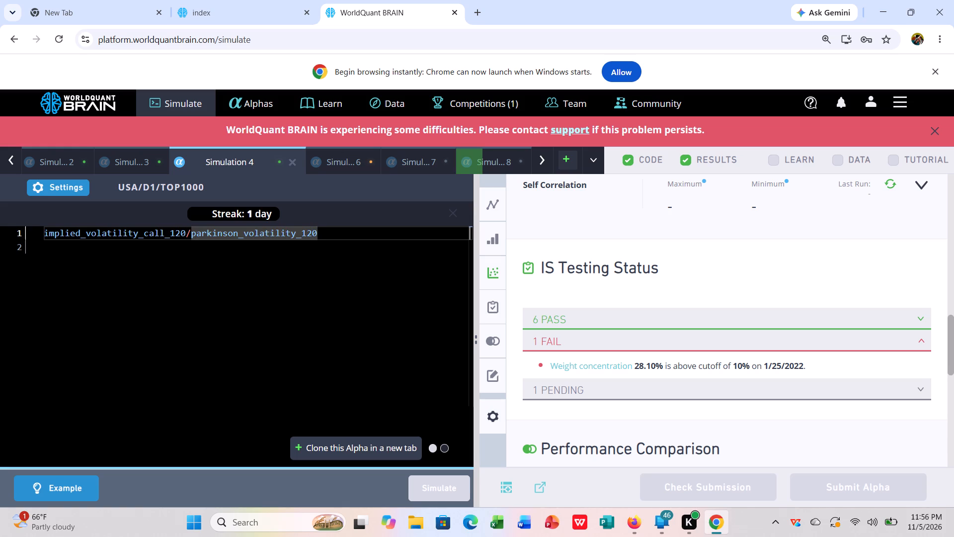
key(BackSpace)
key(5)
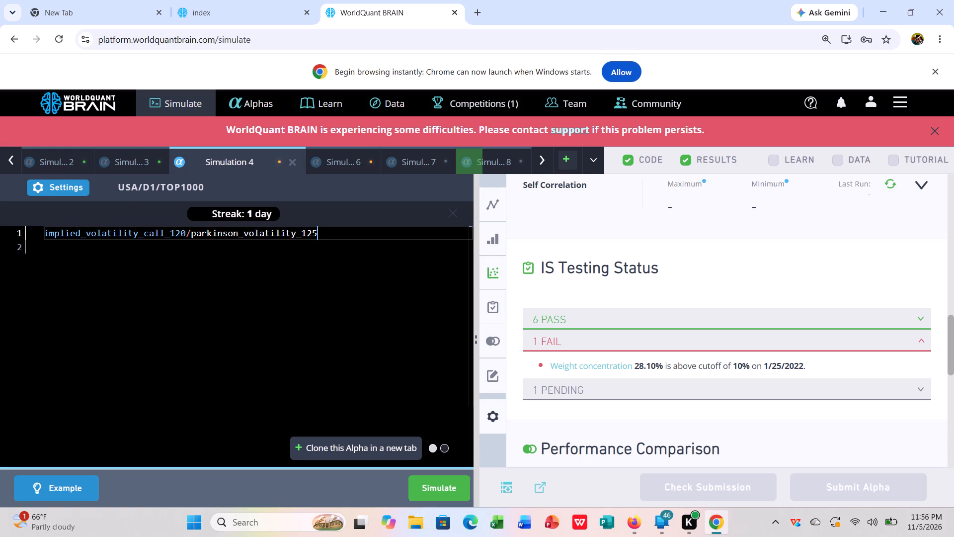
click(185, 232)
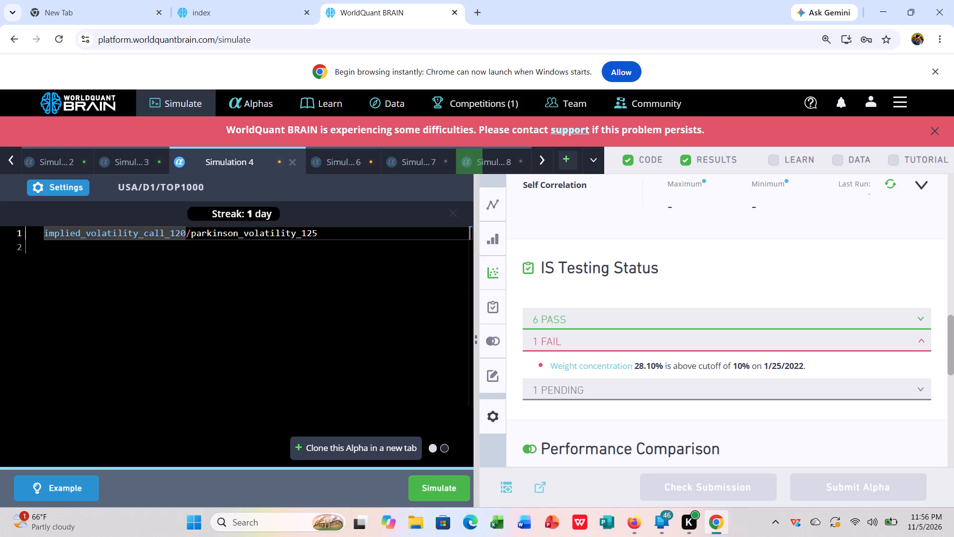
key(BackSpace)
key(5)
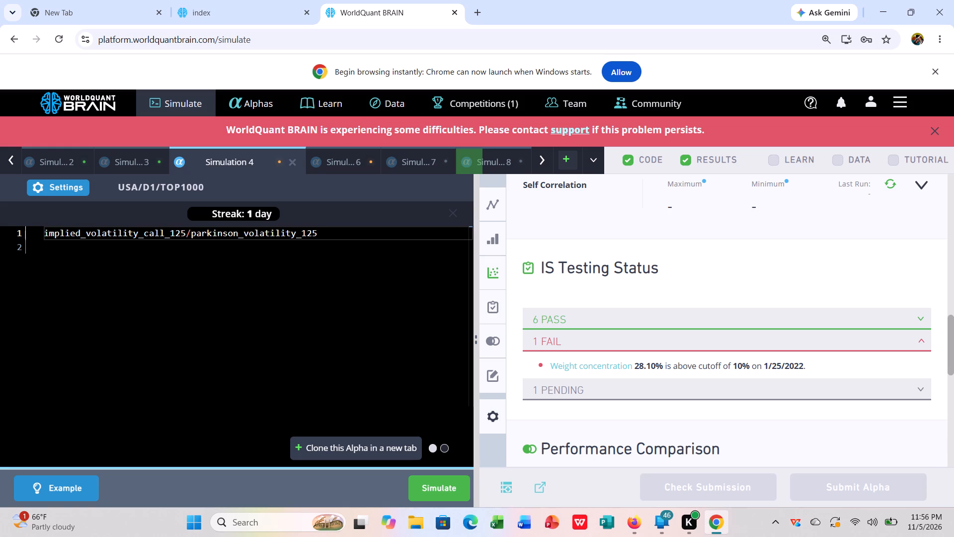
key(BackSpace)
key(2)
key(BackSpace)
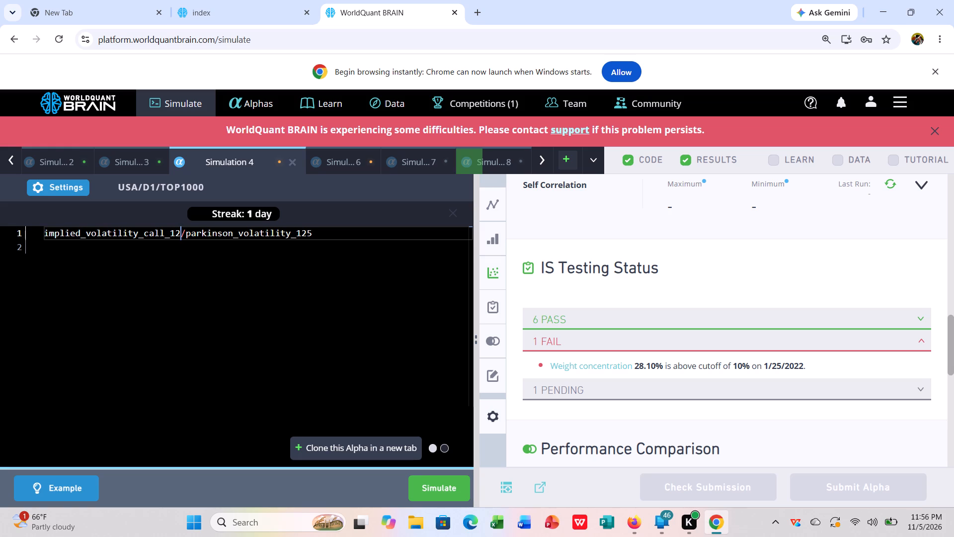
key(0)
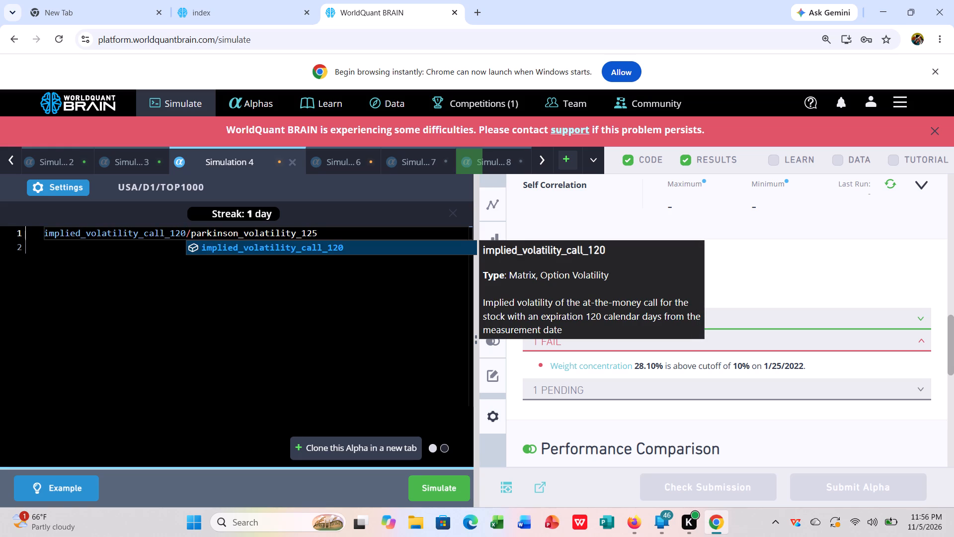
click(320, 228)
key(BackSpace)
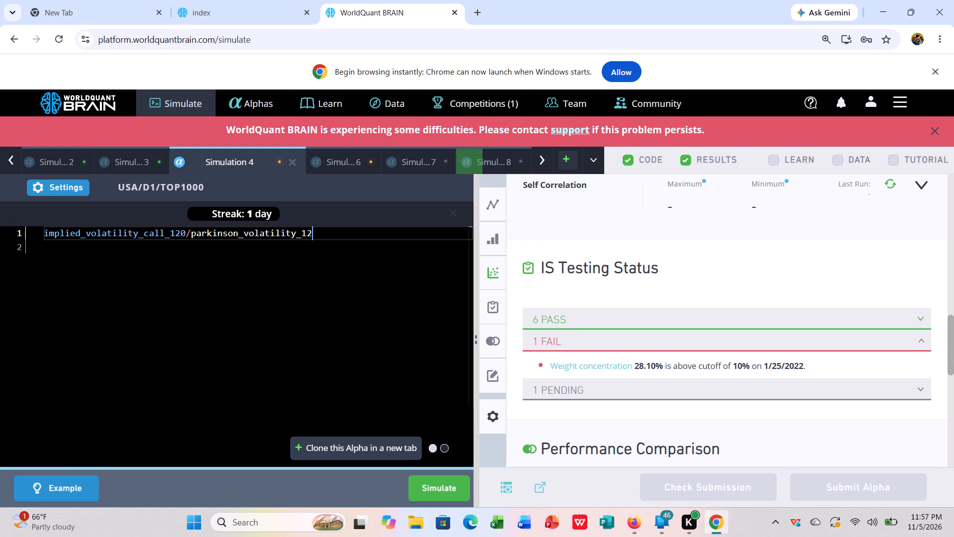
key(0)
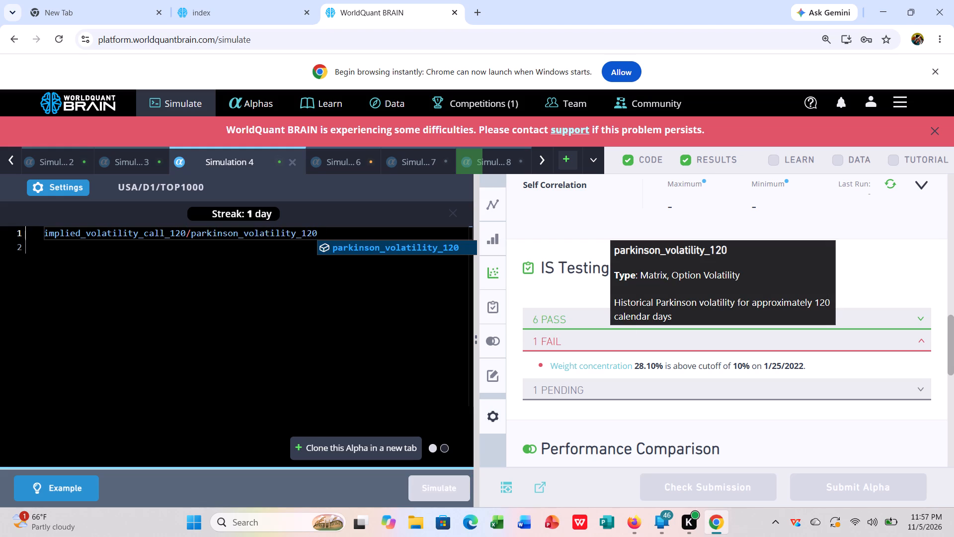
Set Simulation 4's truncation to 0, apply the settings, and rerun the simulation.
click(65, 188)
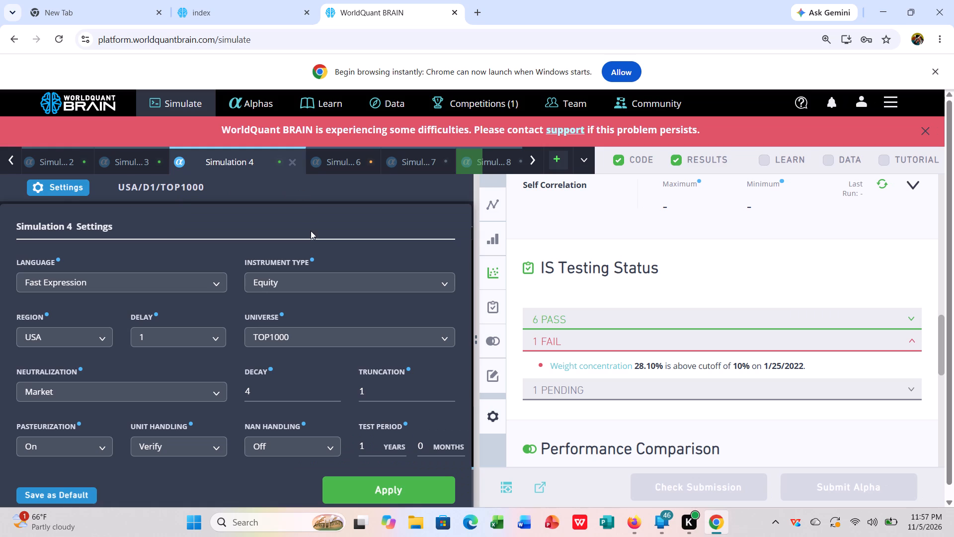
click(365, 387)
key(BackSpace)
key(0)
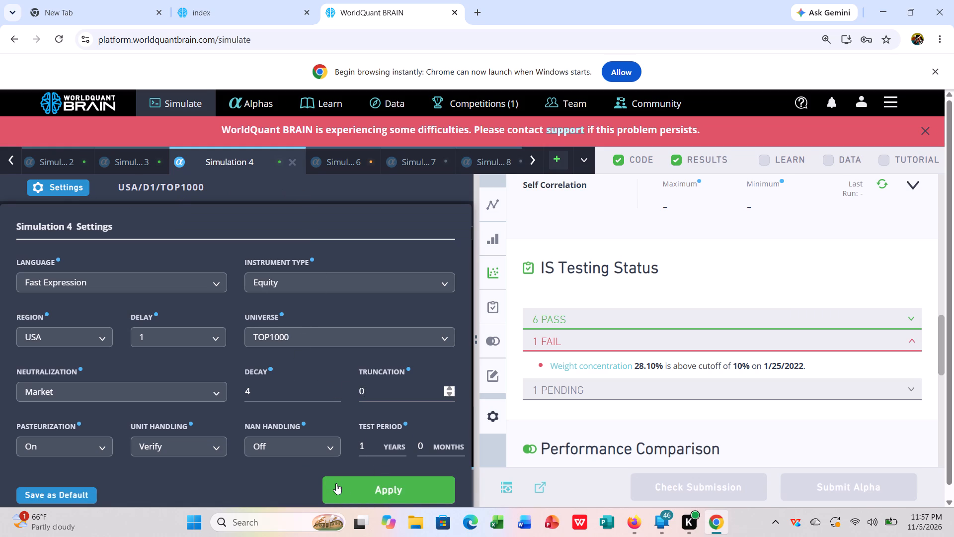
click(398, 488)
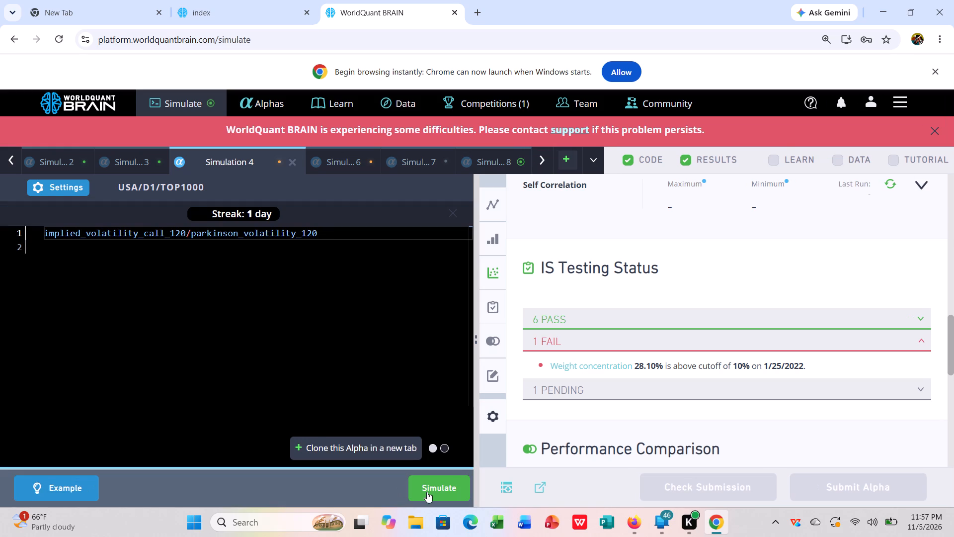
click(436, 484)
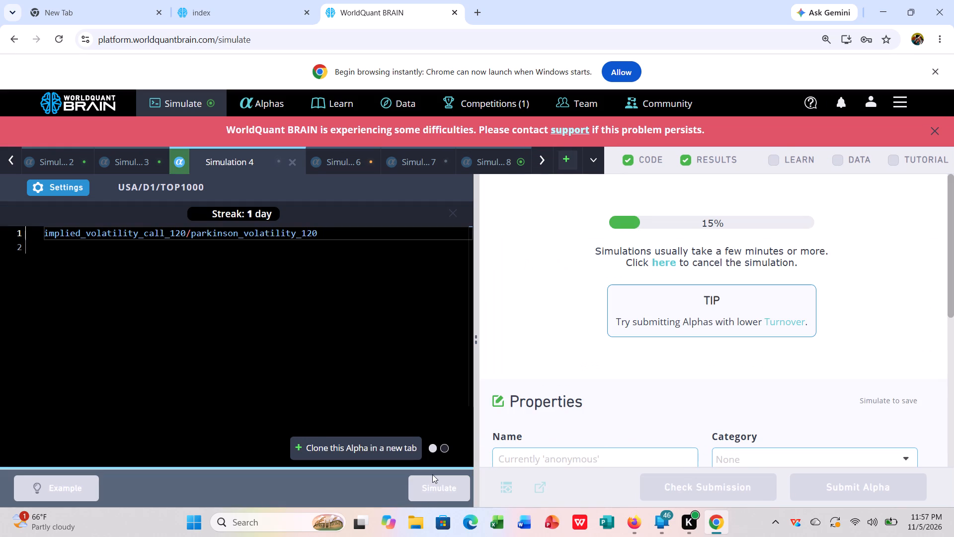
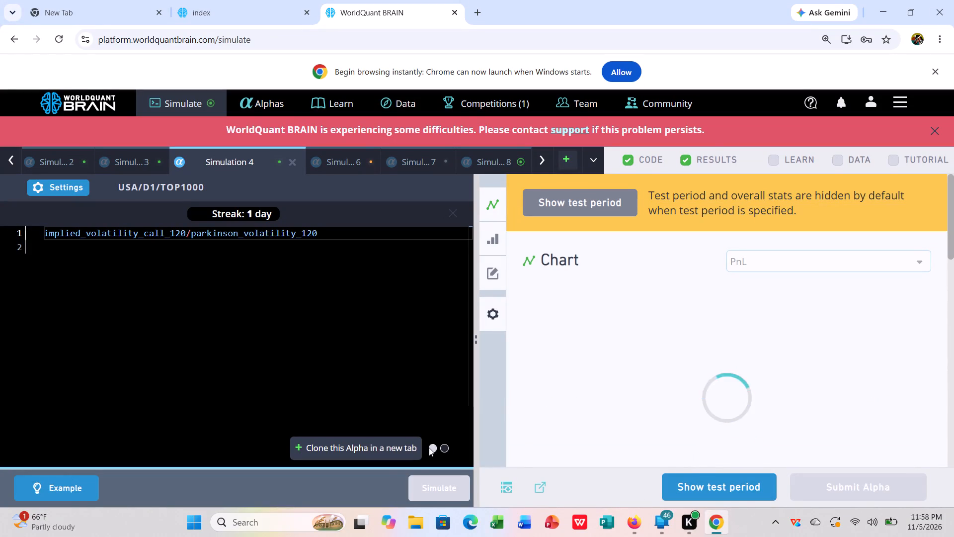
Show Simulation 4's test period and review the in-sample summary and the failed item in the IS testing status.
click(688, 486)
scroll(673, 331, down, 2)
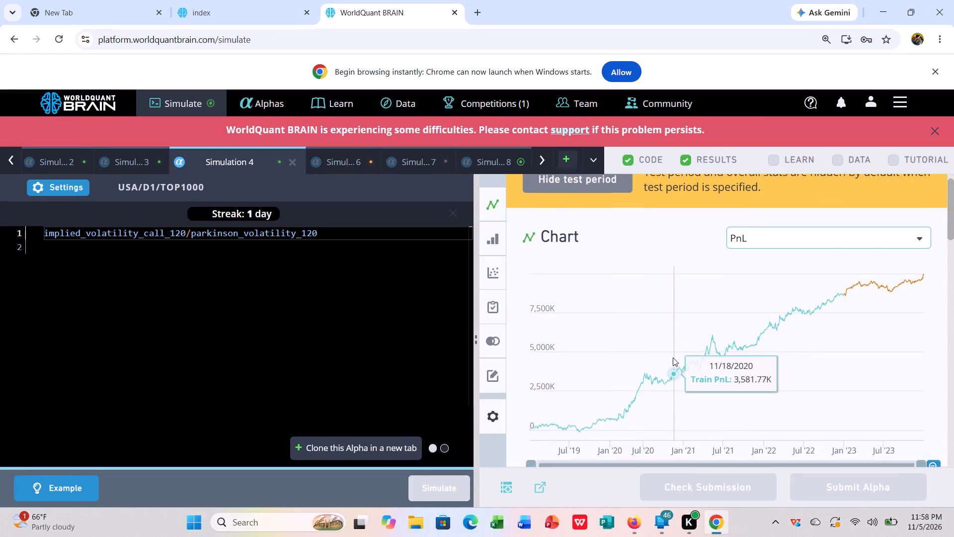
scroll(673, 358, down, 3)
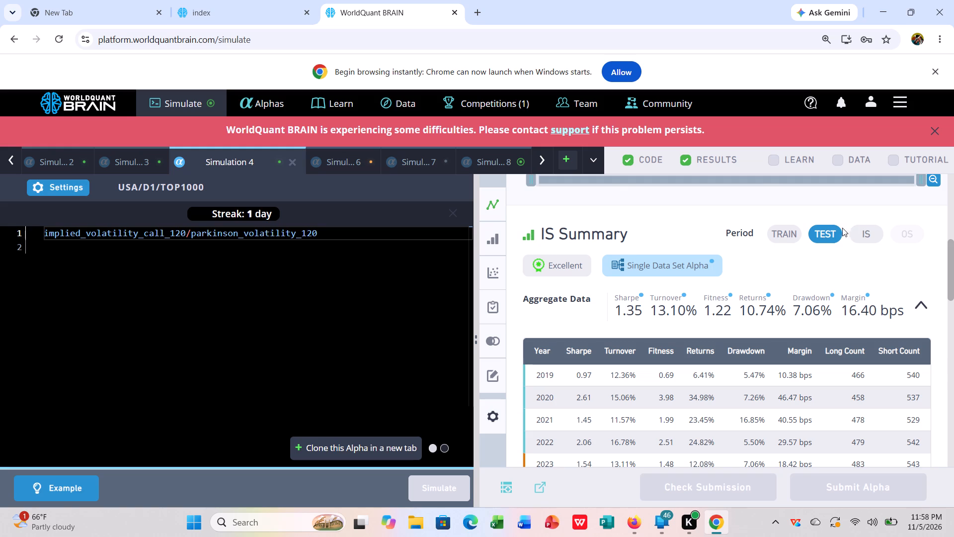
drag(867, 231, 868, 237)
scroll(832, 335, down, 5)
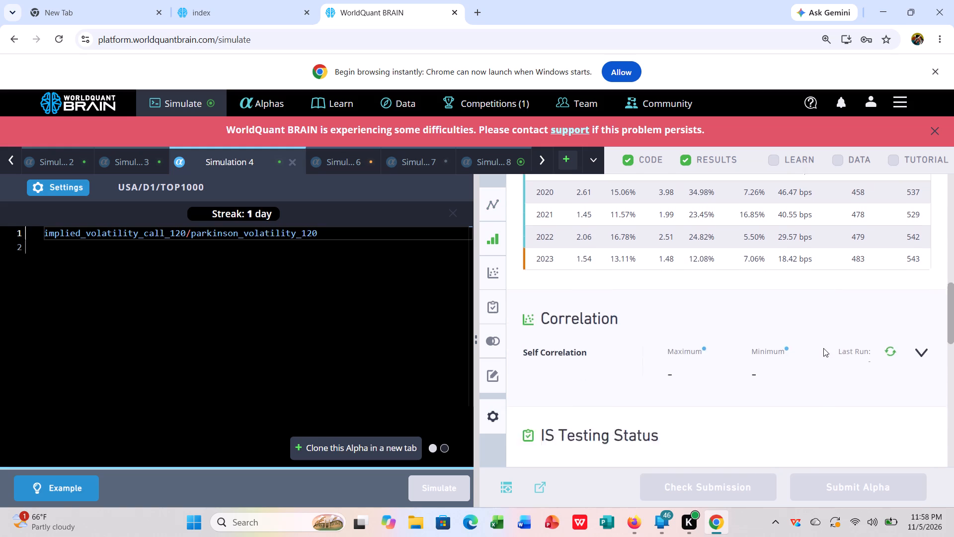
click(841, 404)
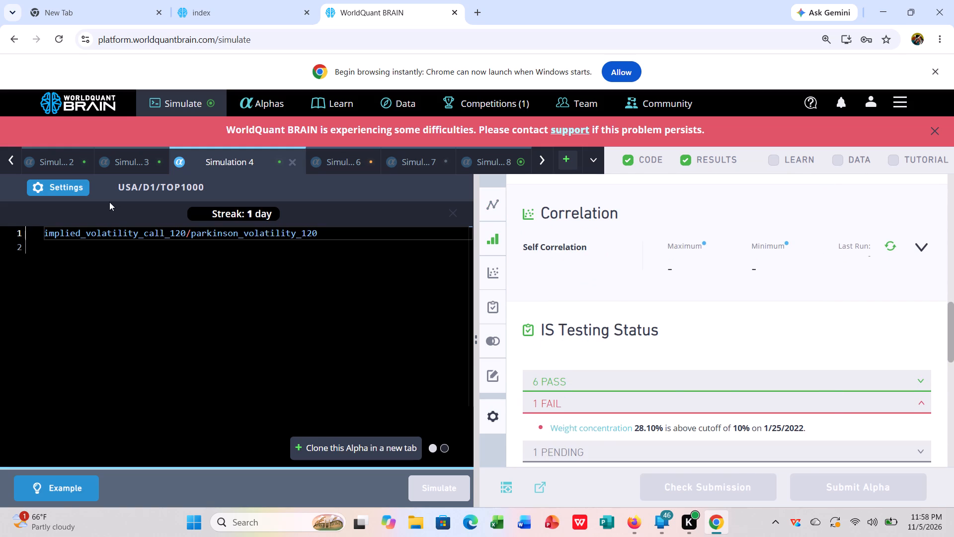
Set Simulation 4's truncation to 1 and delay to 0, apply the settings, and rerun the simulation.
click(63, 189)
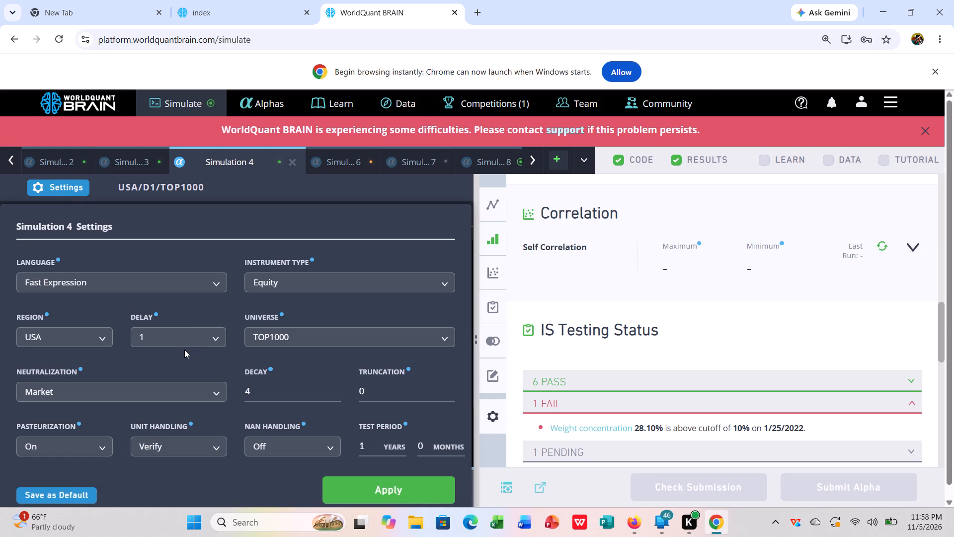
click(383, 394)
key(BackSpace)
key(1)
click(150, 338)
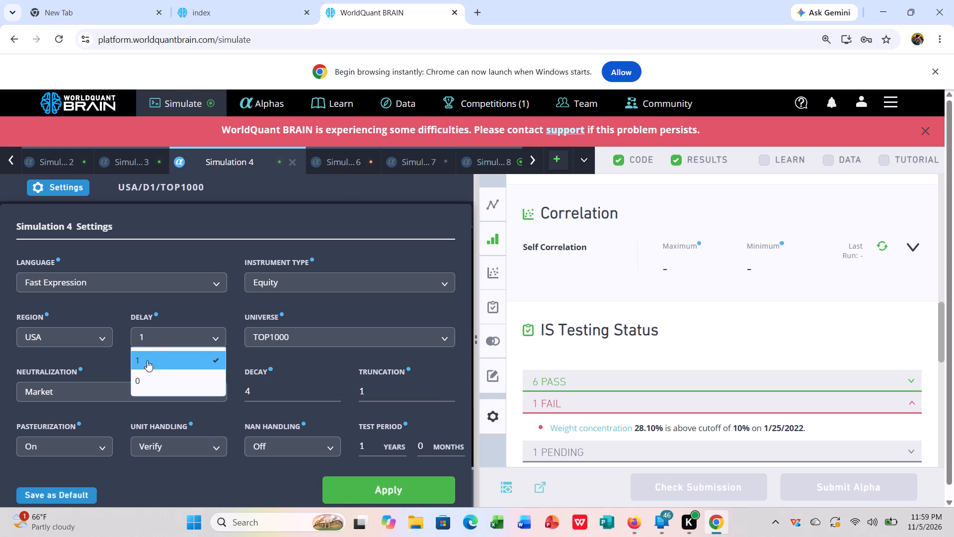
click(159, 378)
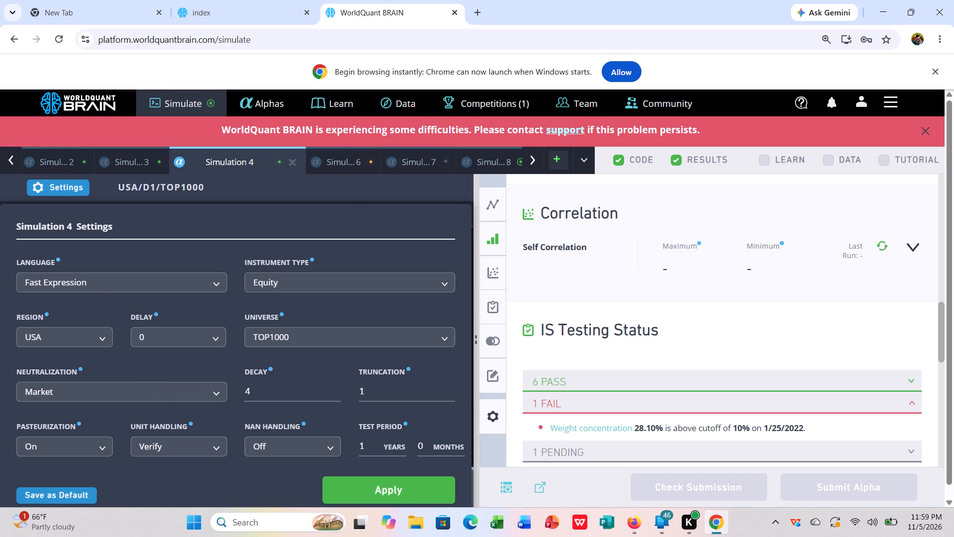
click(357, 488)
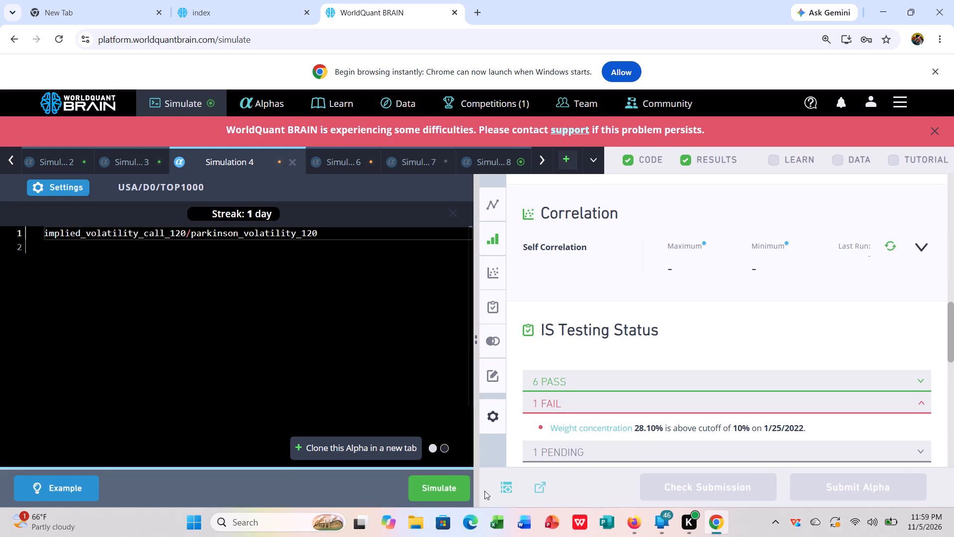
click(446, 478)
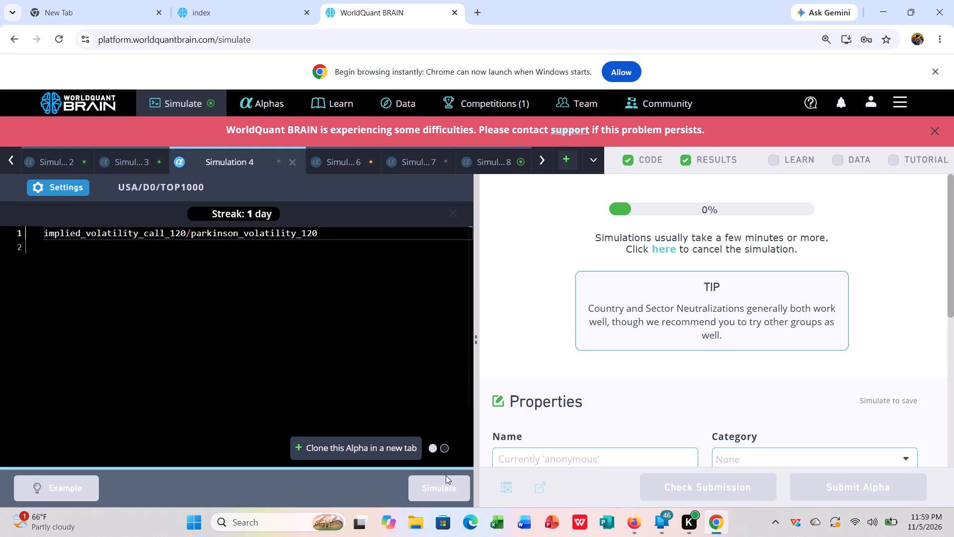
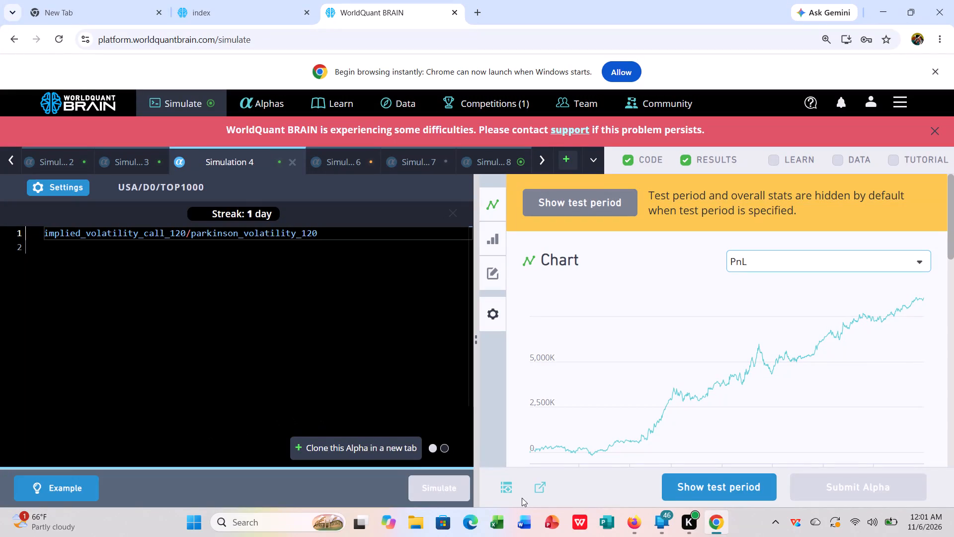
Show Simulation 4's test period and examine the IS-period summary and the failed items in the IS testing status.
drag(691, 488, 700, 491)
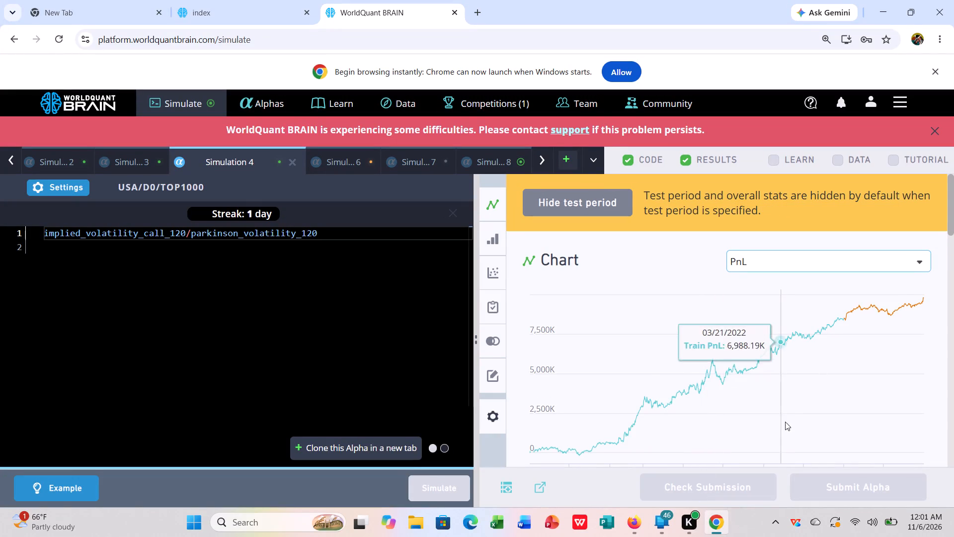
scroll(789, 418, down, 3)
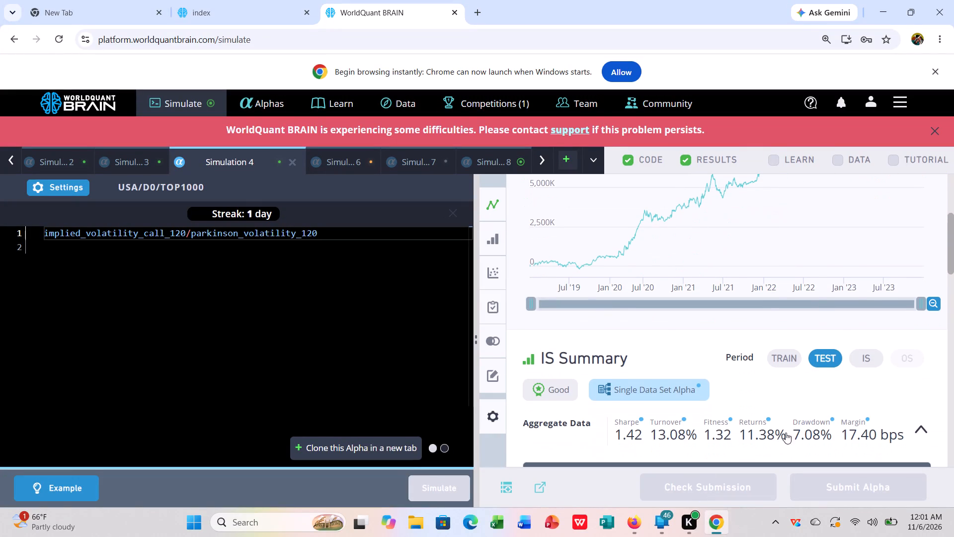
click(864, 363)
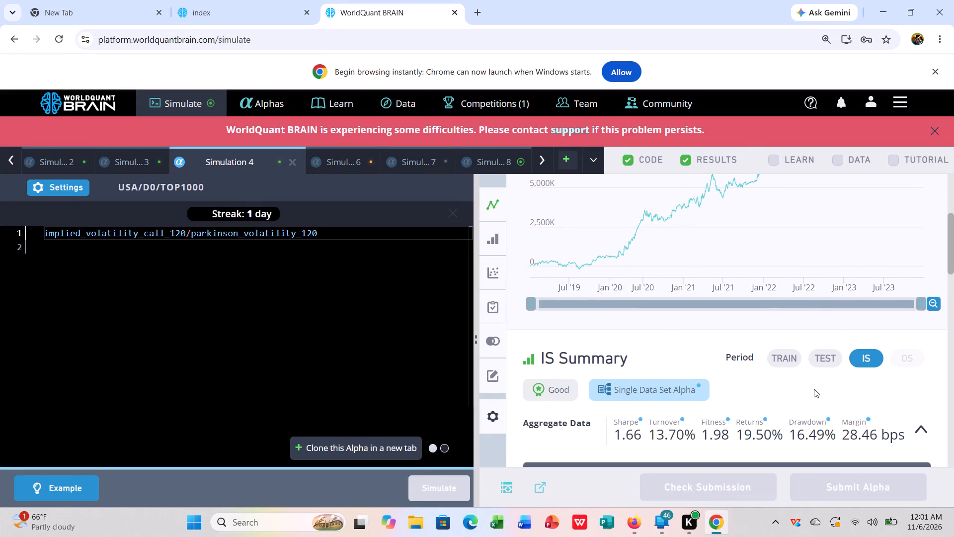
scroll(794, 402, down, 7)
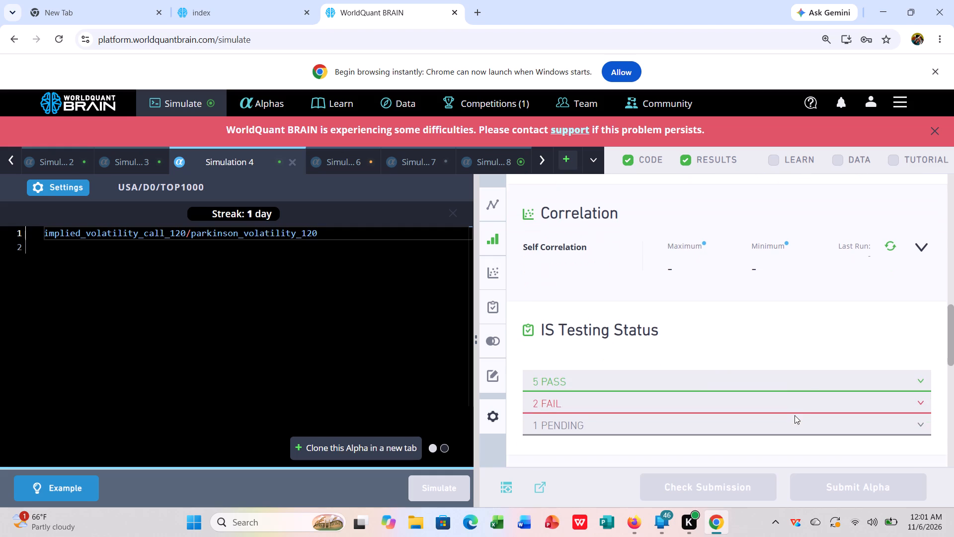
click(816, 403)
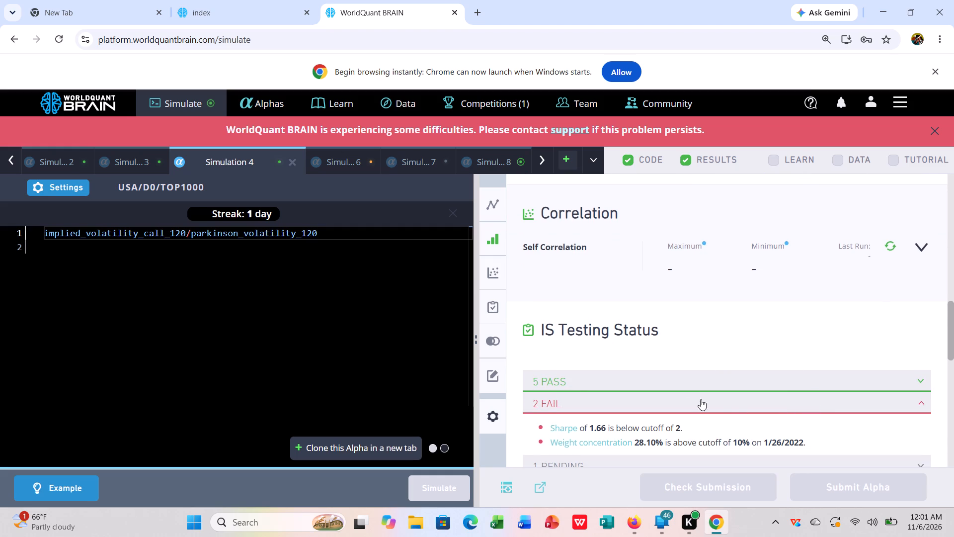
Set Simulation 4's delay to 1 and decay to 12, apply the settings, and rerun the simulation.
click(41, 184)
click(168, 333)
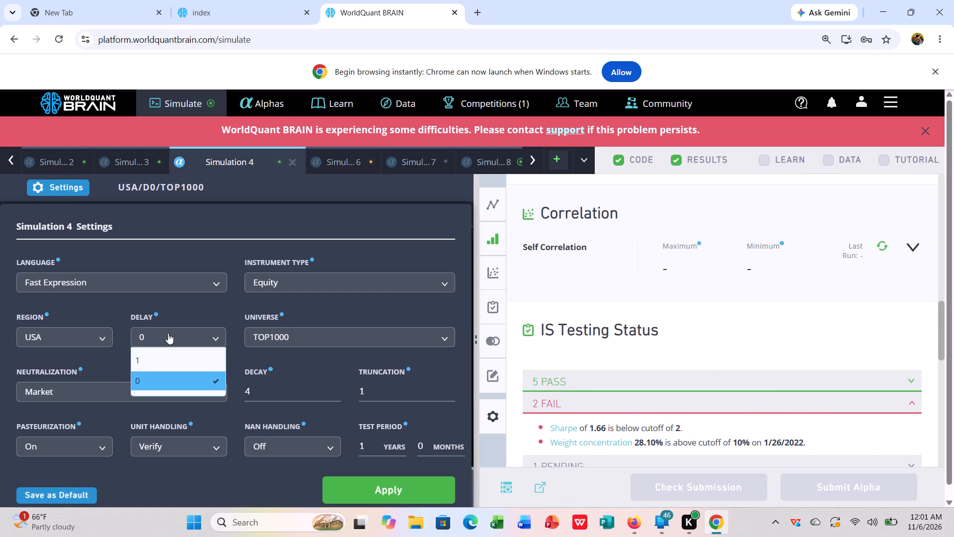
double_click(177, 348)
click(175, 363)
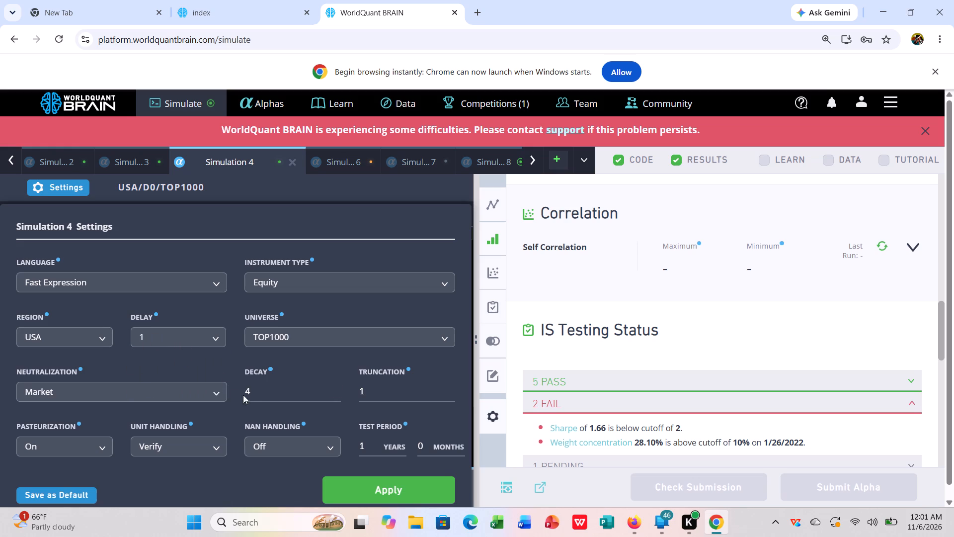
click(268, 393)
key(BackSpace)
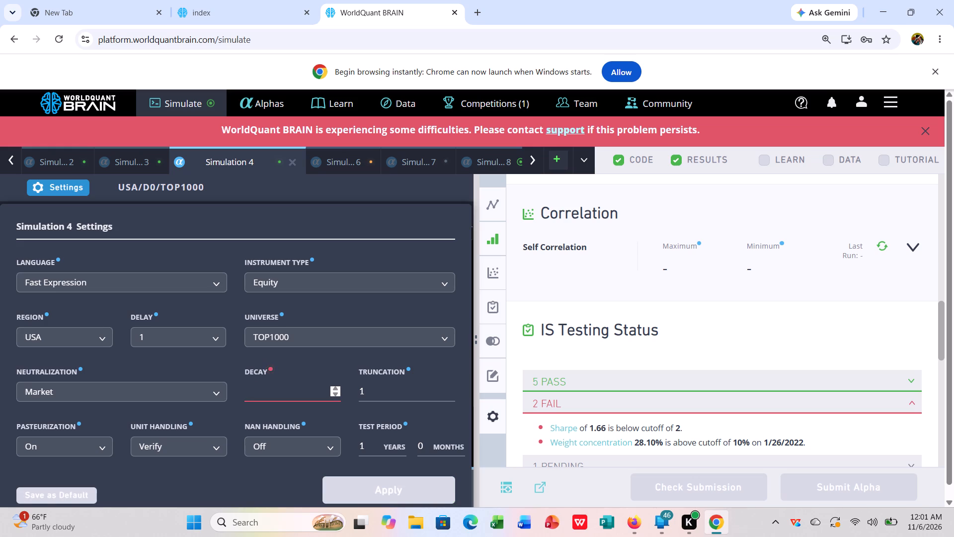
text(12)
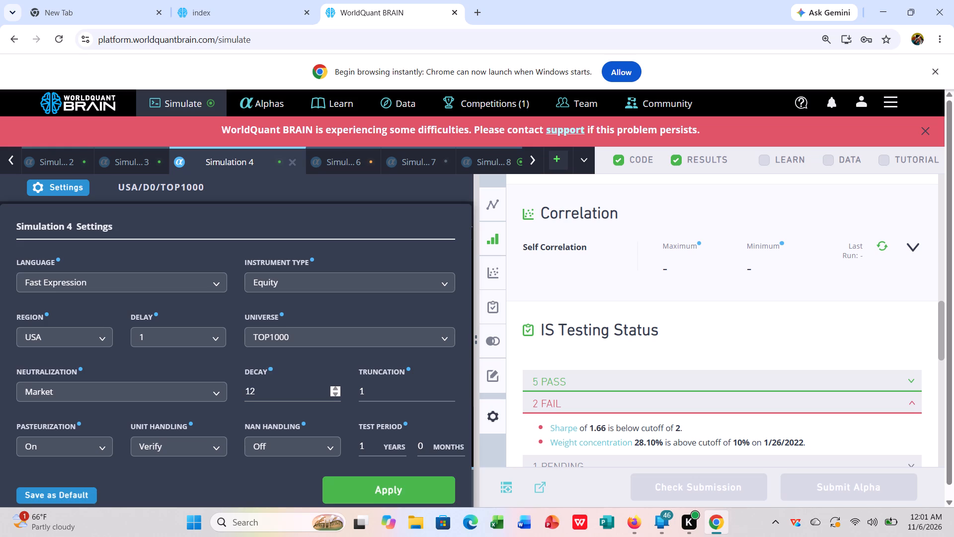
click(374, 494)
click(435, 483)
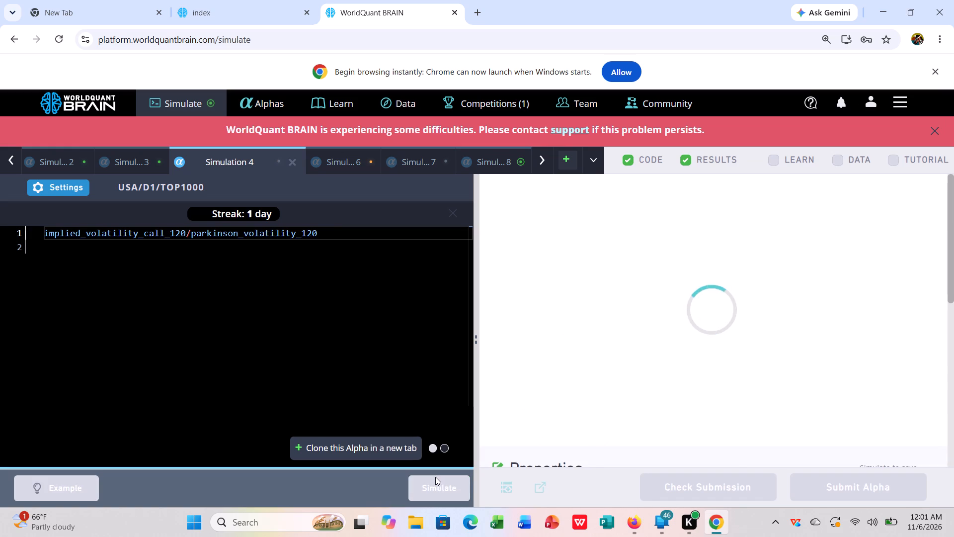
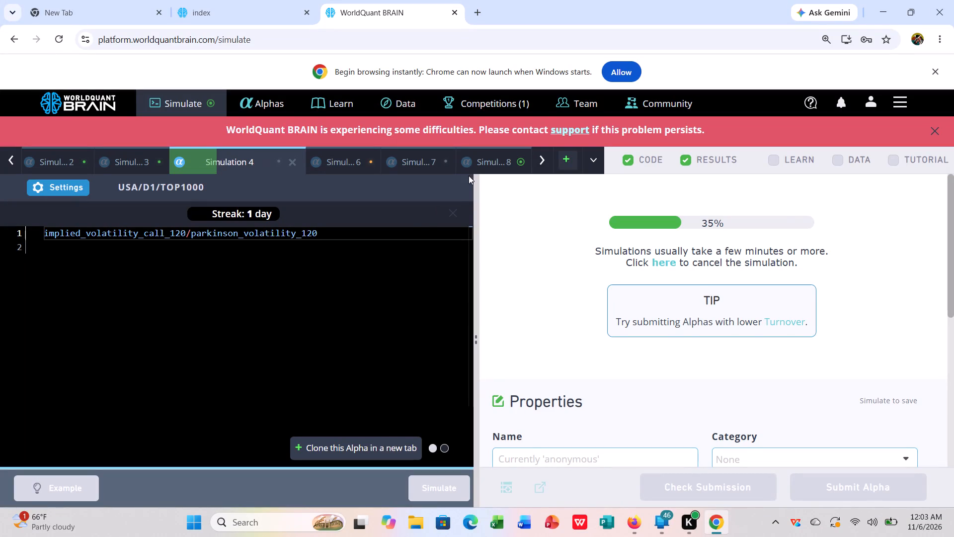
Show Simulation 8's test period and examine the IS-period summary and the failed items in the IS testing status.
click(485, 157)
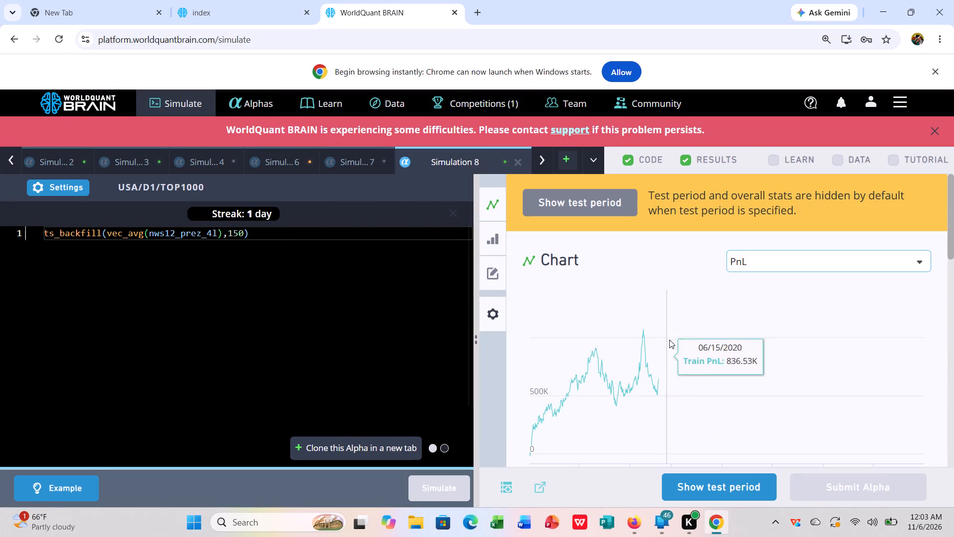
click(707, 480)
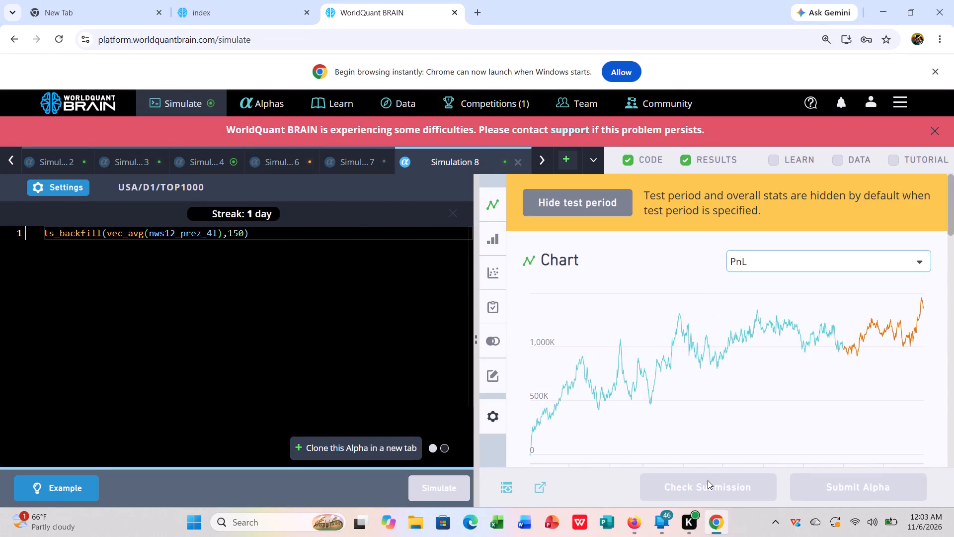
scroll(714, 420, down, 4)
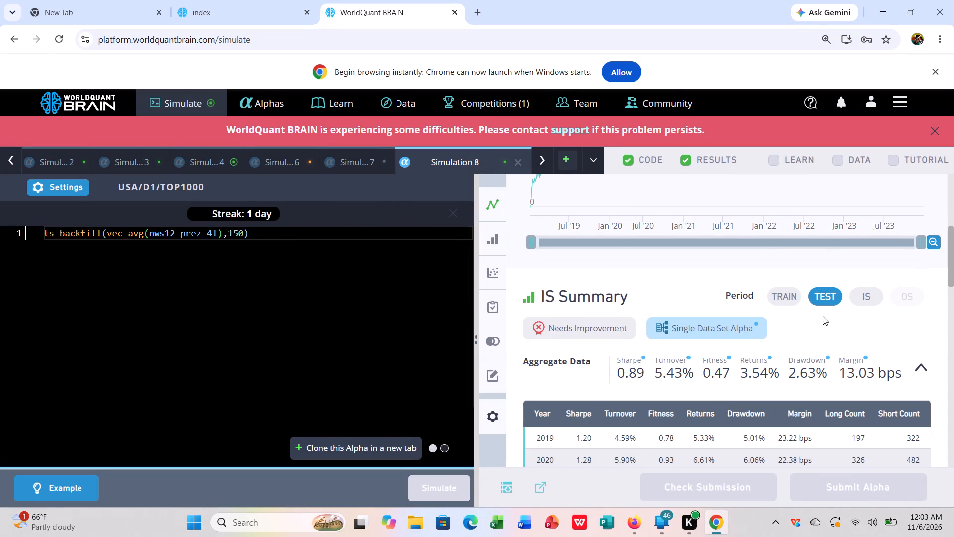
click(860, 297)
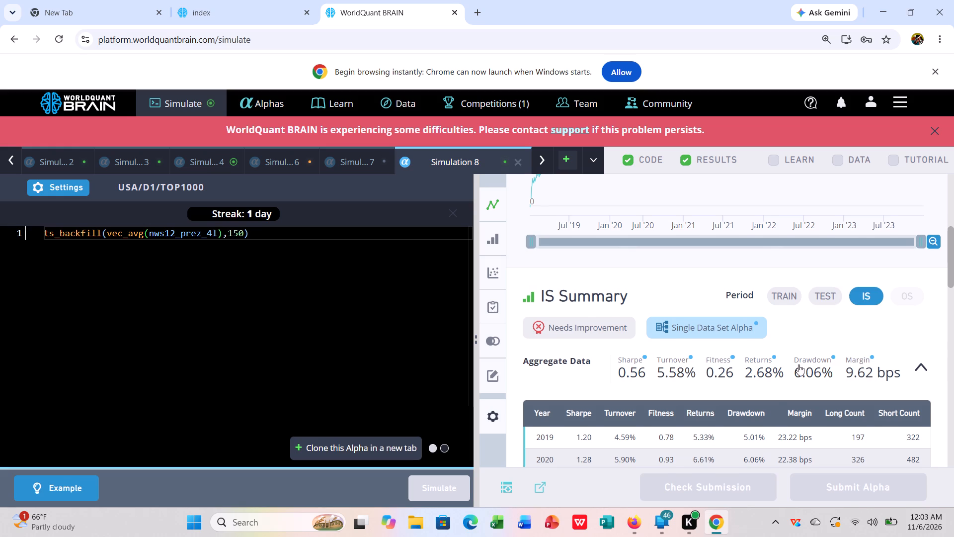
scroll(774, 388, down, 6)
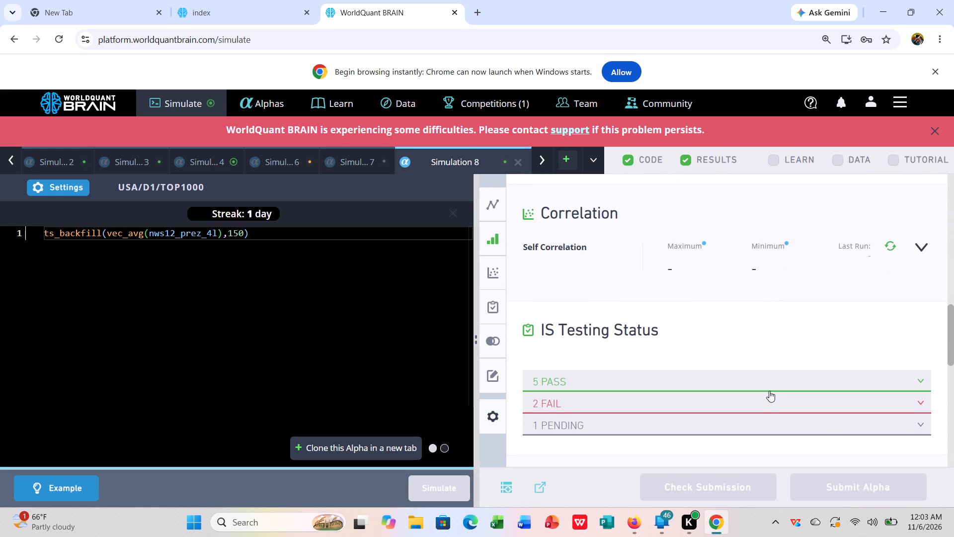
click(769, 397)
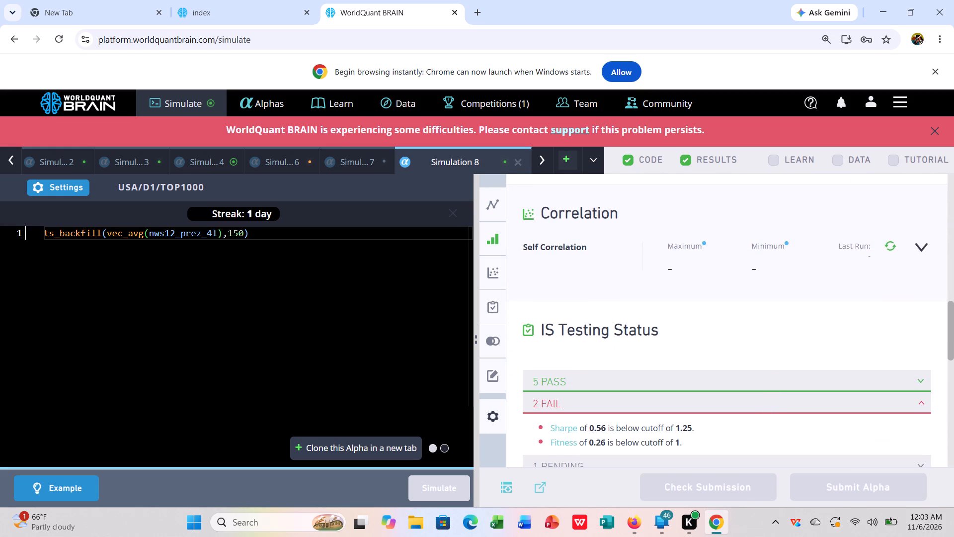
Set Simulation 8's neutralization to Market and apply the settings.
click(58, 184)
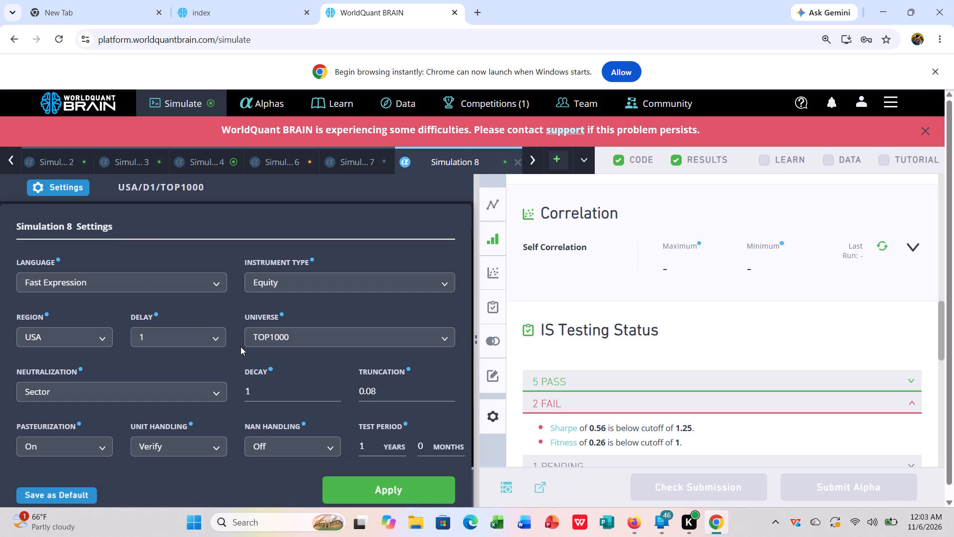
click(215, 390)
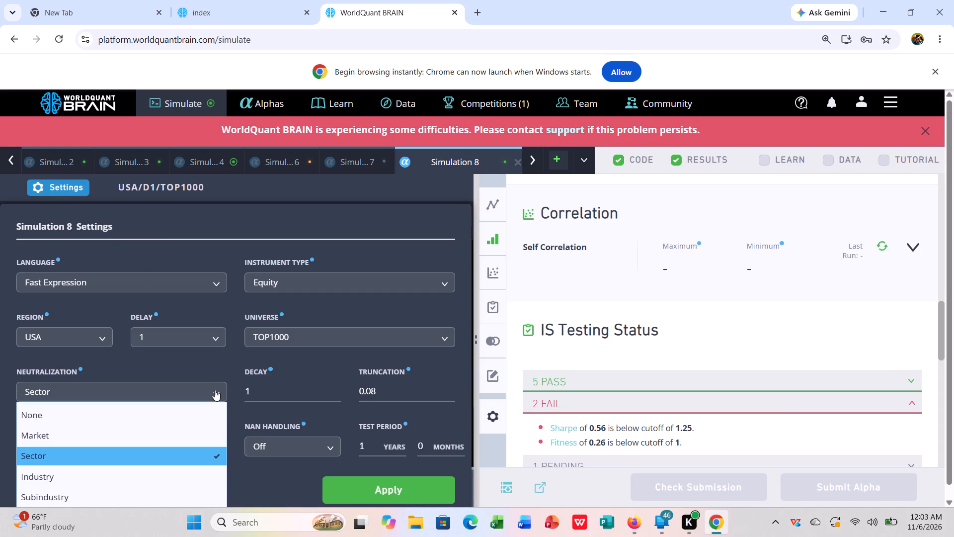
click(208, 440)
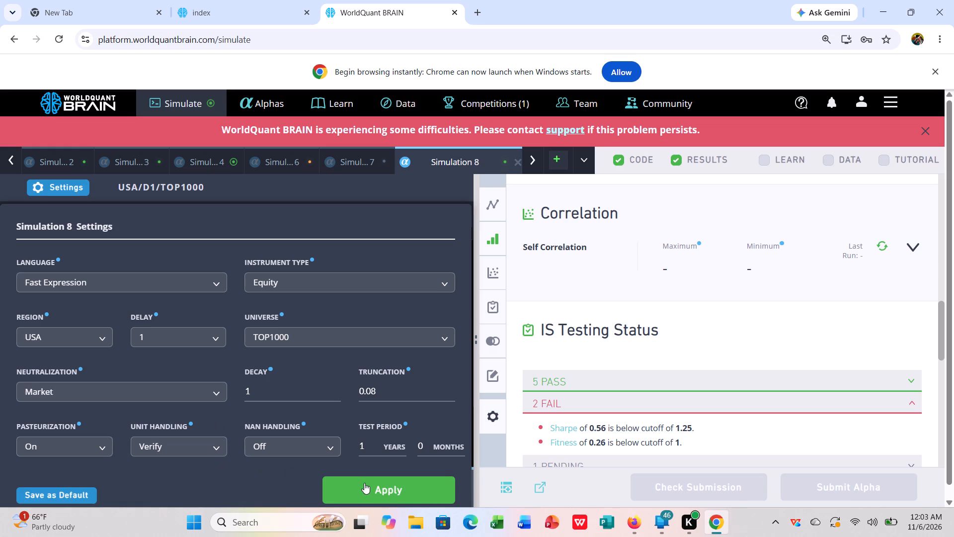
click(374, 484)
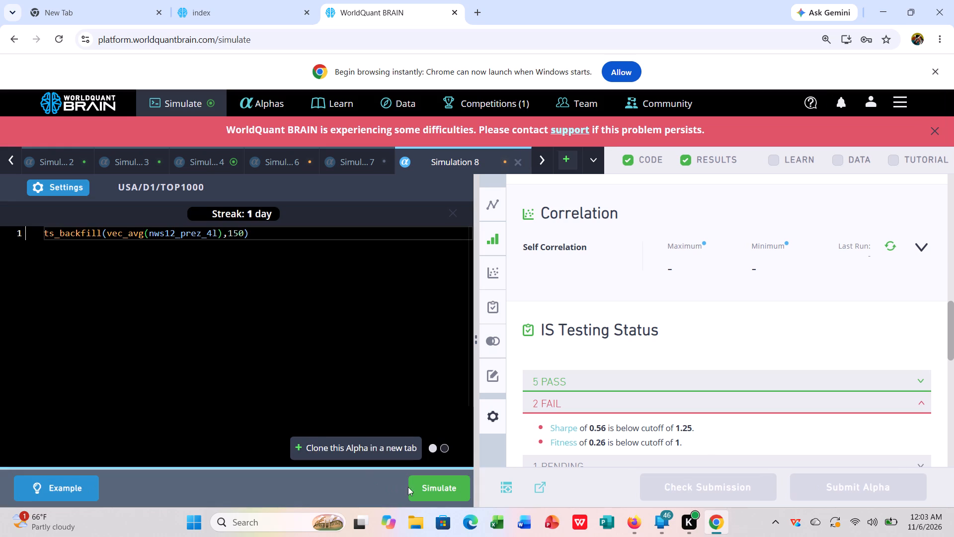
Set Simulation 8's neutralization to None and universe to TOP2000, apply the settings, and rerun the simulation.
click(67, 186)
click(172, 389)
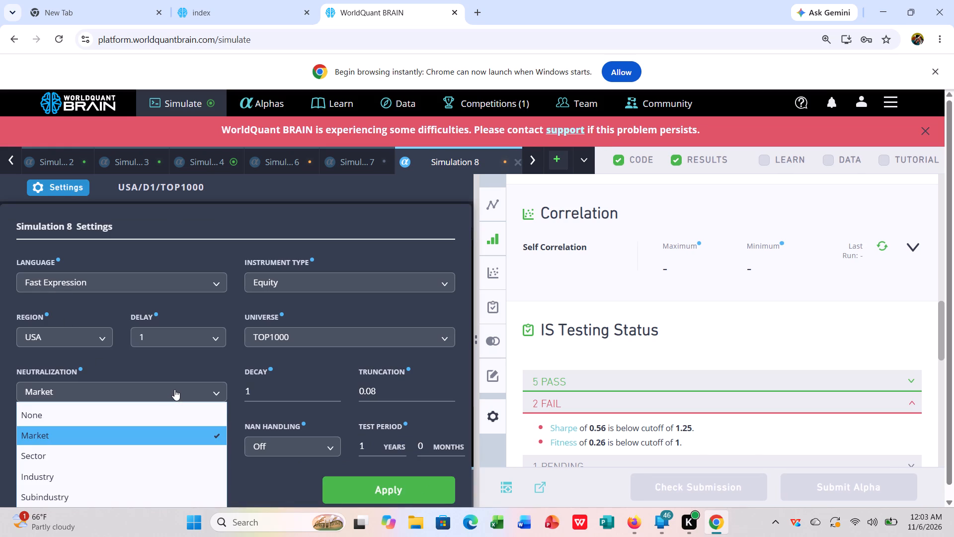
click(159, 408)
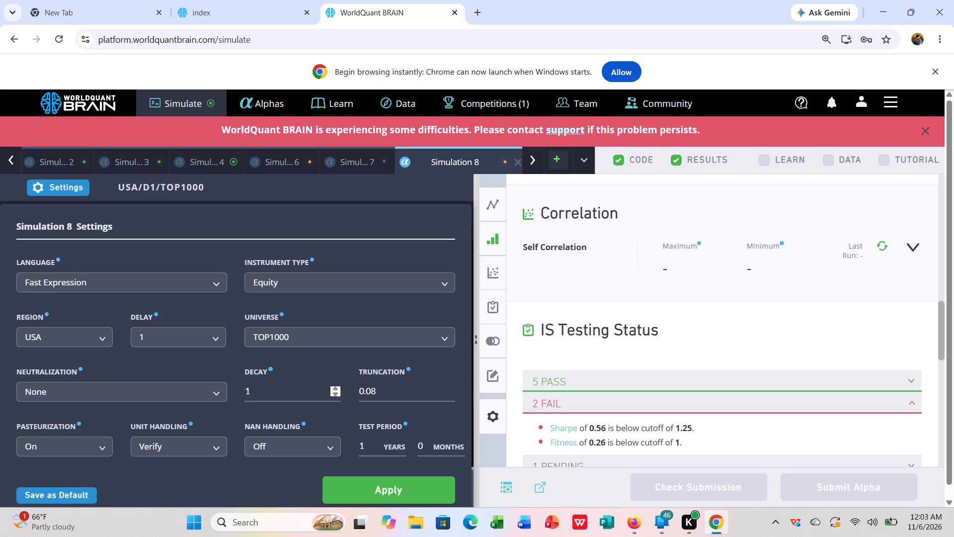
click(305, 335)
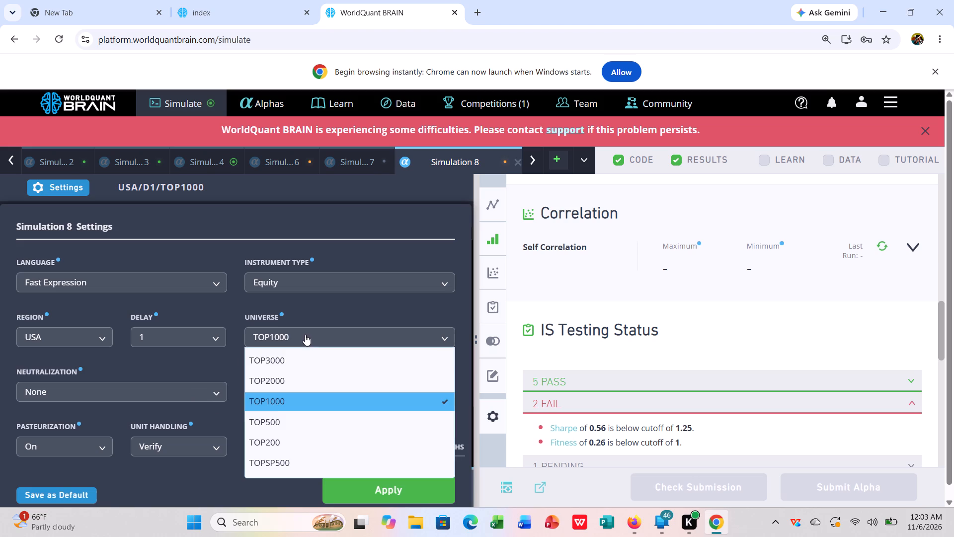
click(300, 378)
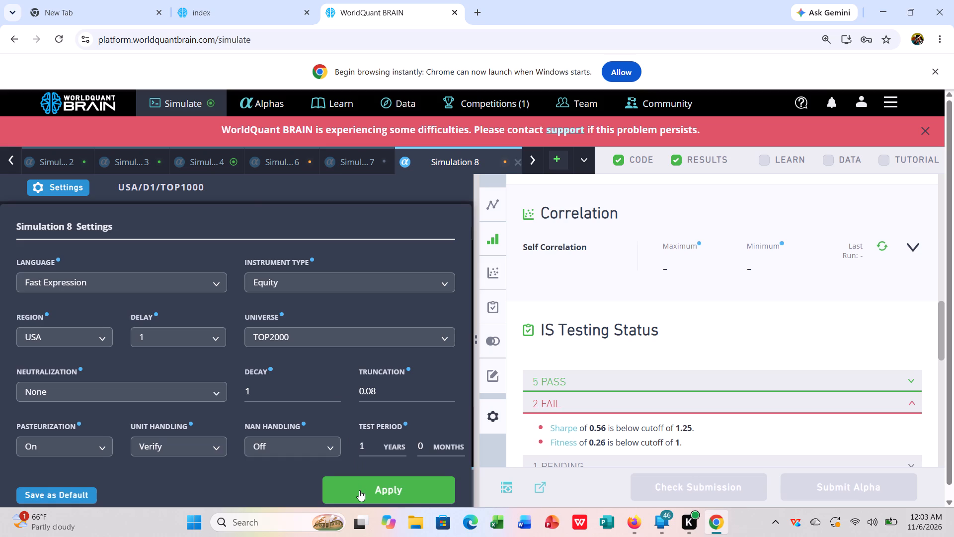
drag(361, 489, 361, 482)
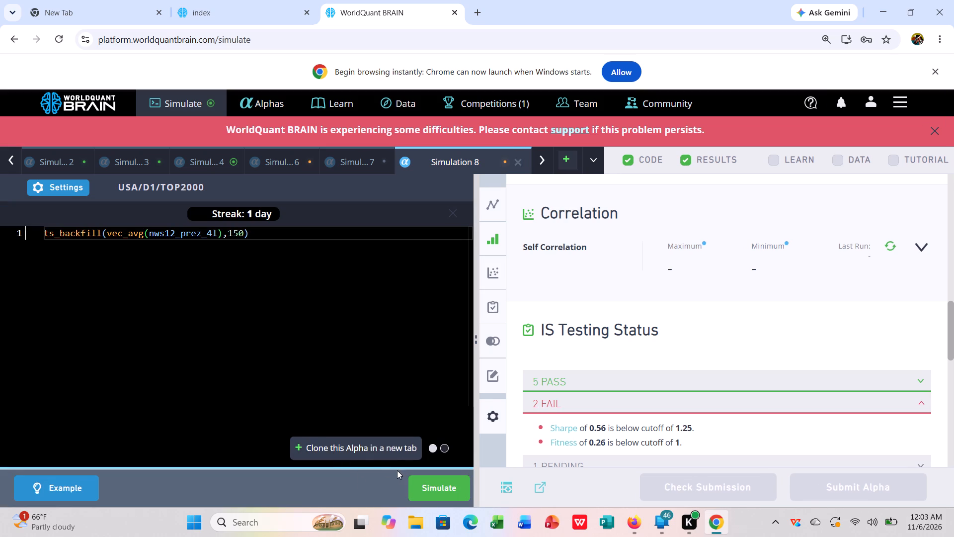
click(433, 489)
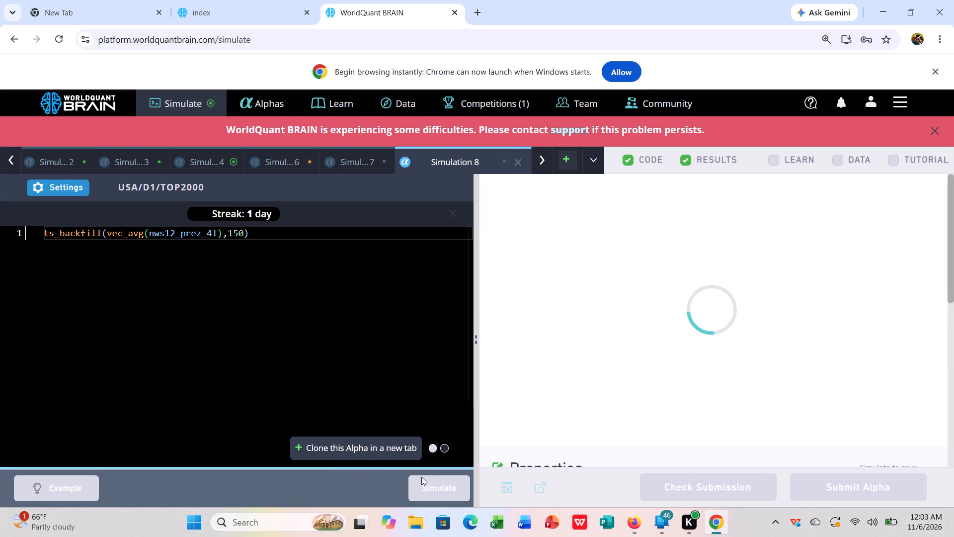
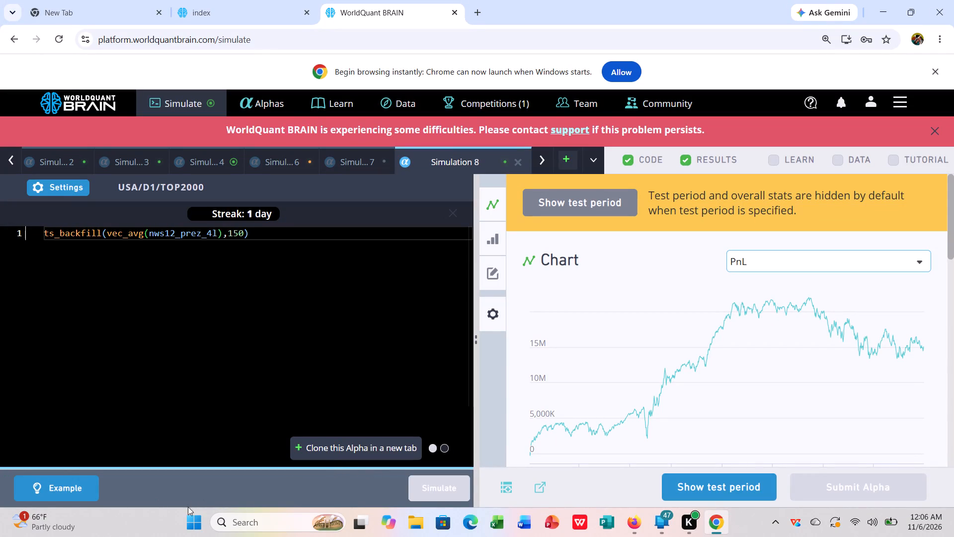
Show Simulation 8's test period and examine the IS-period summary and the failed items in the IS testing status.
click(736, 475)
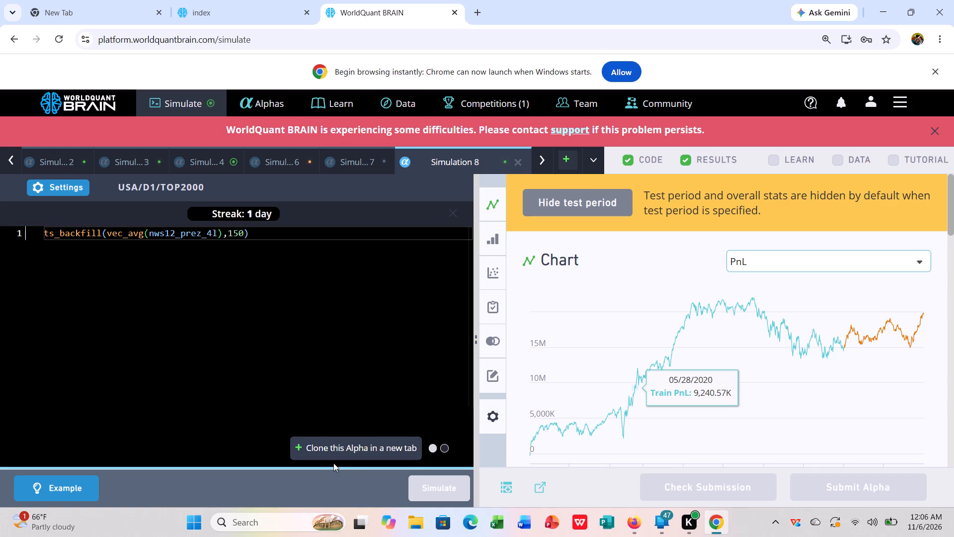
scroll(690, 410, down, 3)
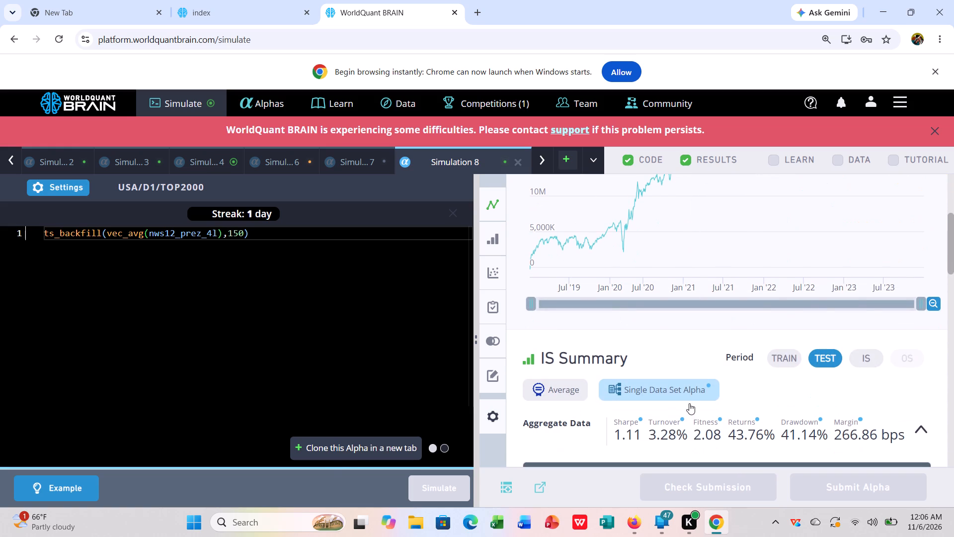
click(868, 357)
scroll(857, 357, down, 4)
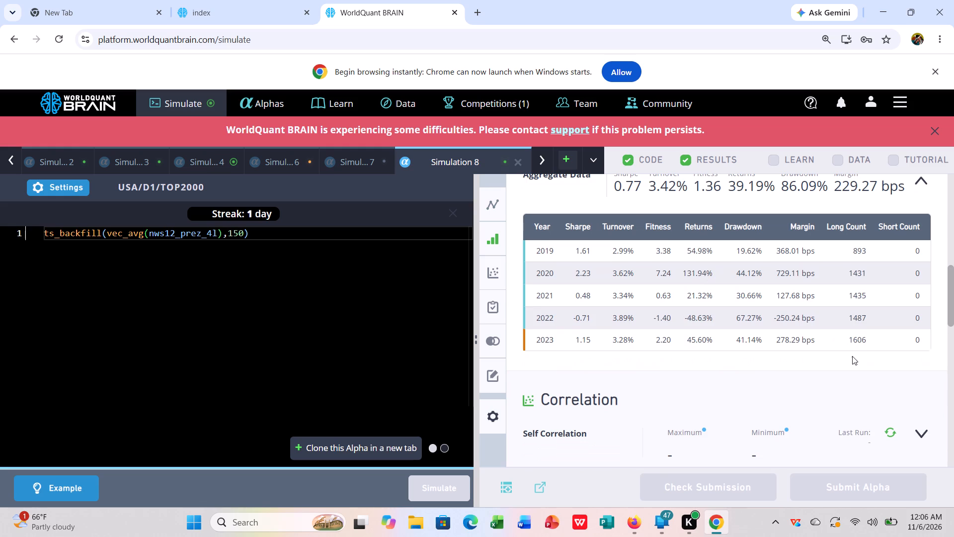
scroll(852, 356, down, 4)
click(851, 339)
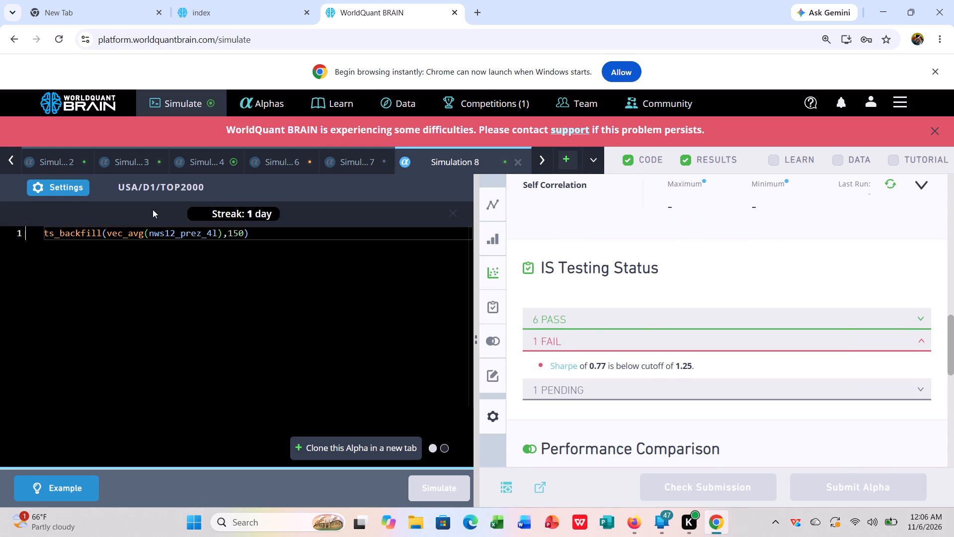
Set Simulation 8's neutralization to Market, apply the settings, and rerun the simulation.
click(62, 186)
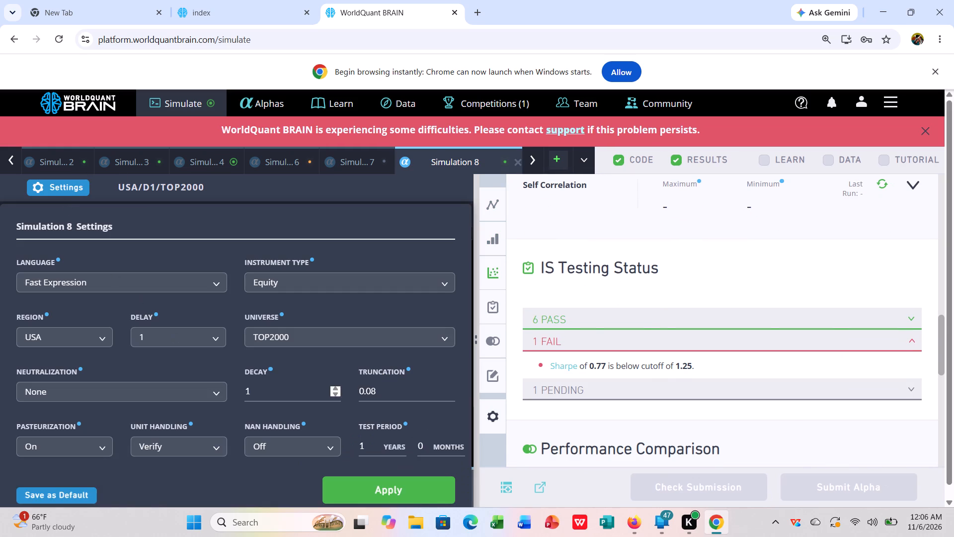
click(195, 383)
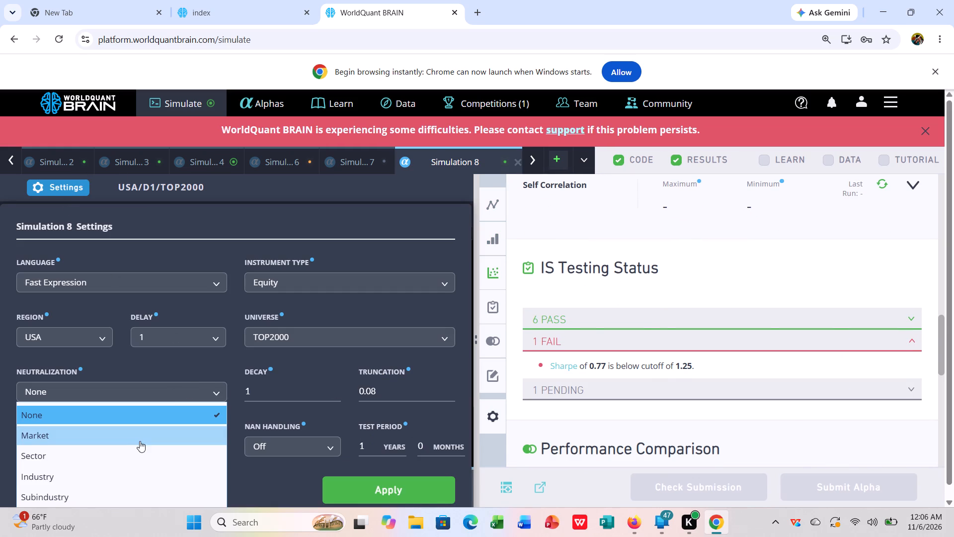
click(139, 441)
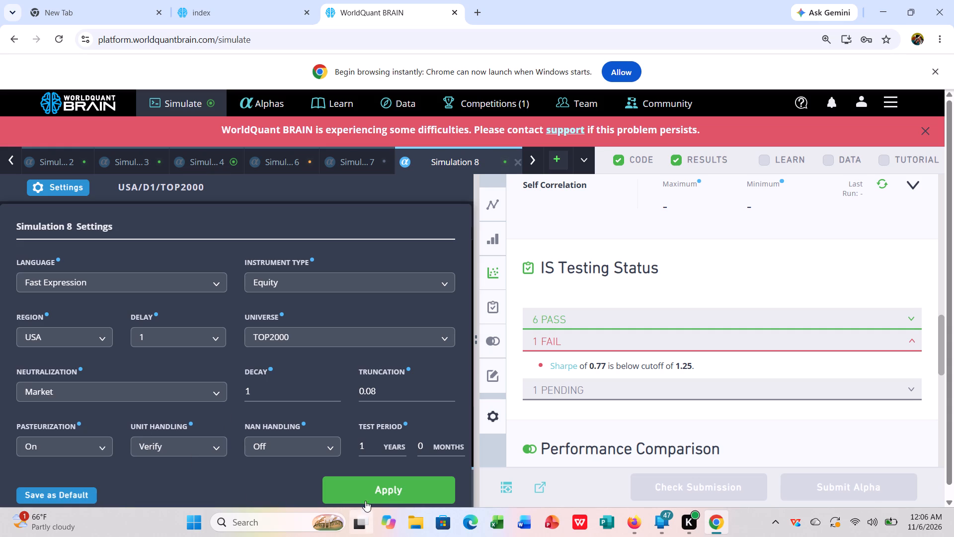
click(370, 490)
click(433, 489)
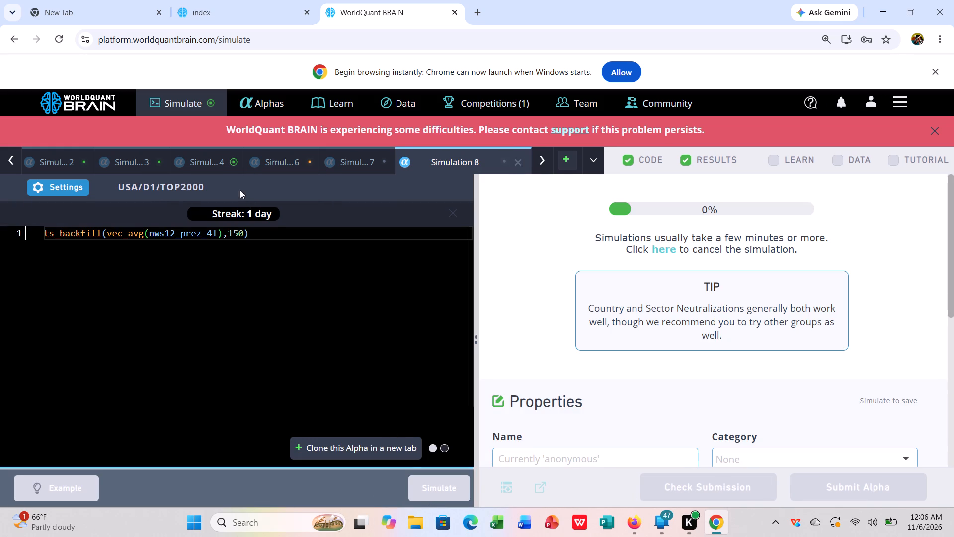
Switch to Simulation 4, show its test period, and examine the IS summary and the failed items in the IS testing status.
click(221, 163)
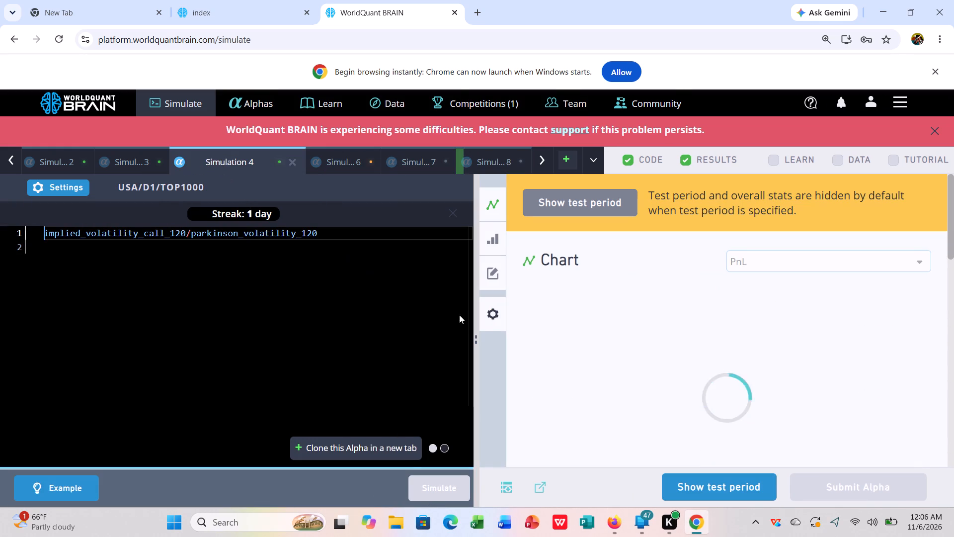
drag(584, 433, 601, 460)
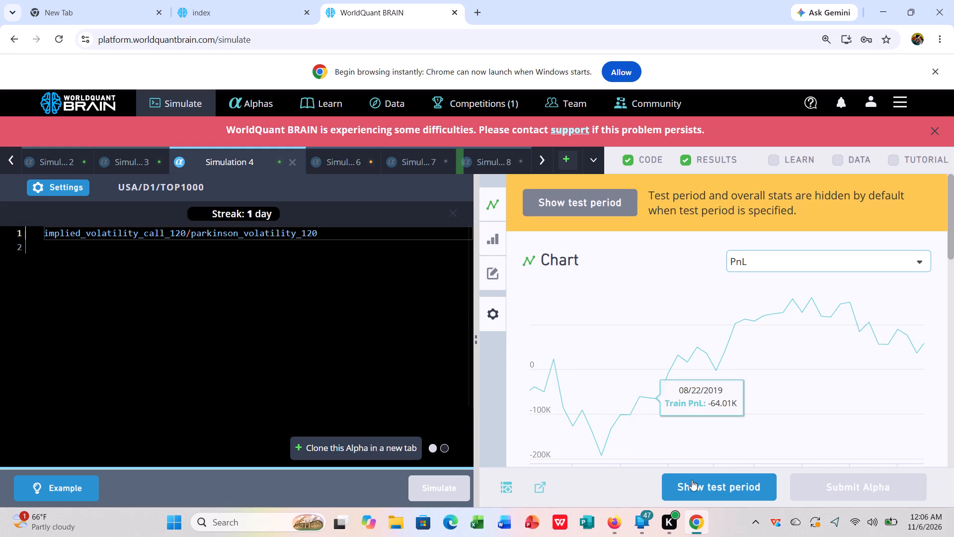
click(693, 479)
scroll(665, 294, down, 5)
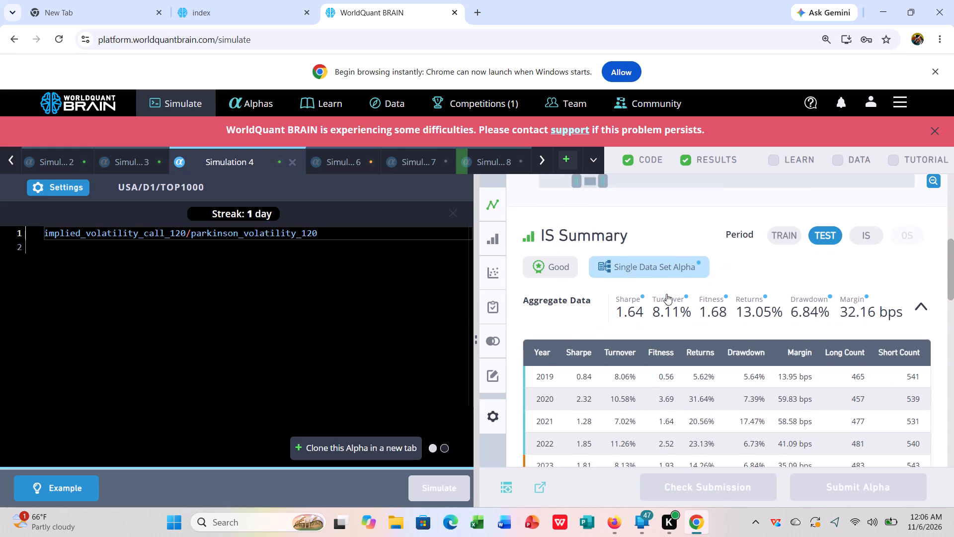
click(867, 231)
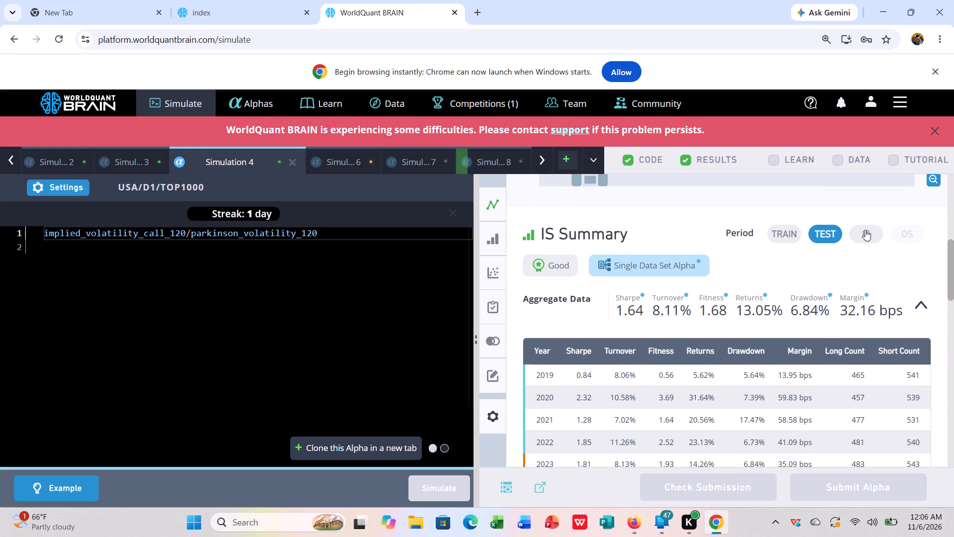
scroll(754, 275, down, 6)
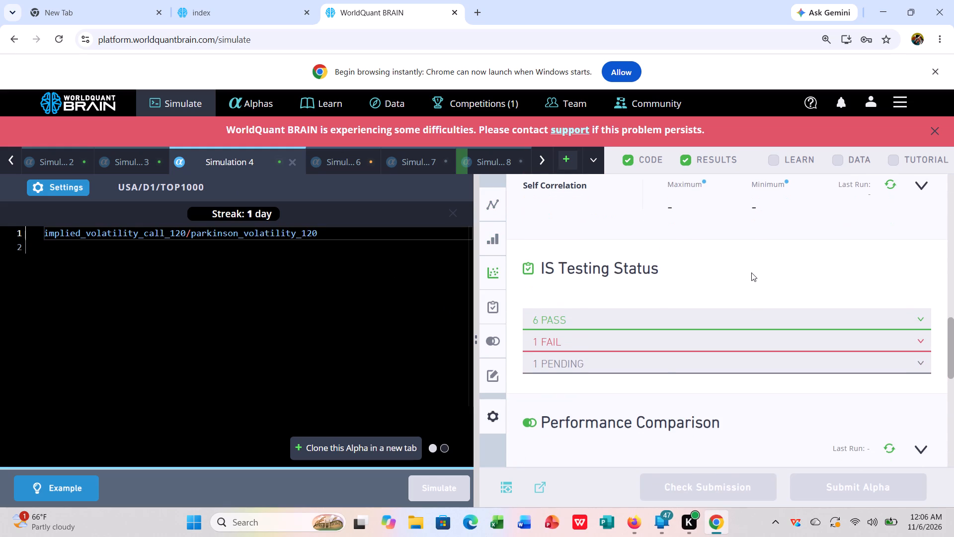
click(723, 331)
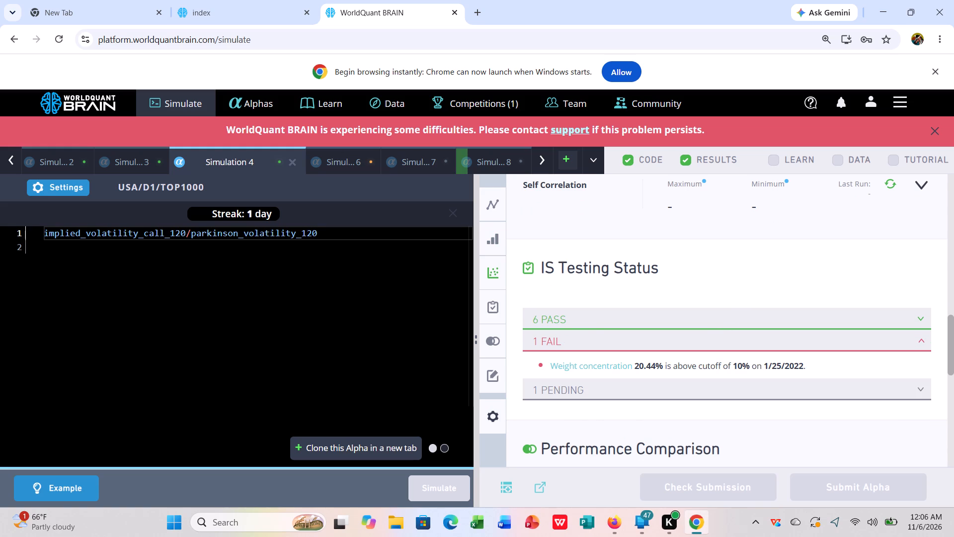
scroll(463, 304, down, 2)
scroll(599, 344, down, 3)
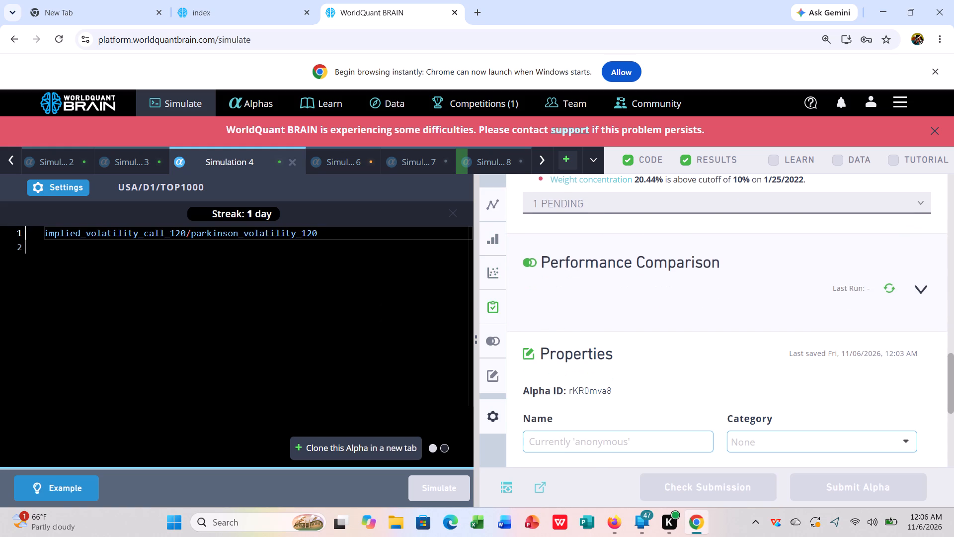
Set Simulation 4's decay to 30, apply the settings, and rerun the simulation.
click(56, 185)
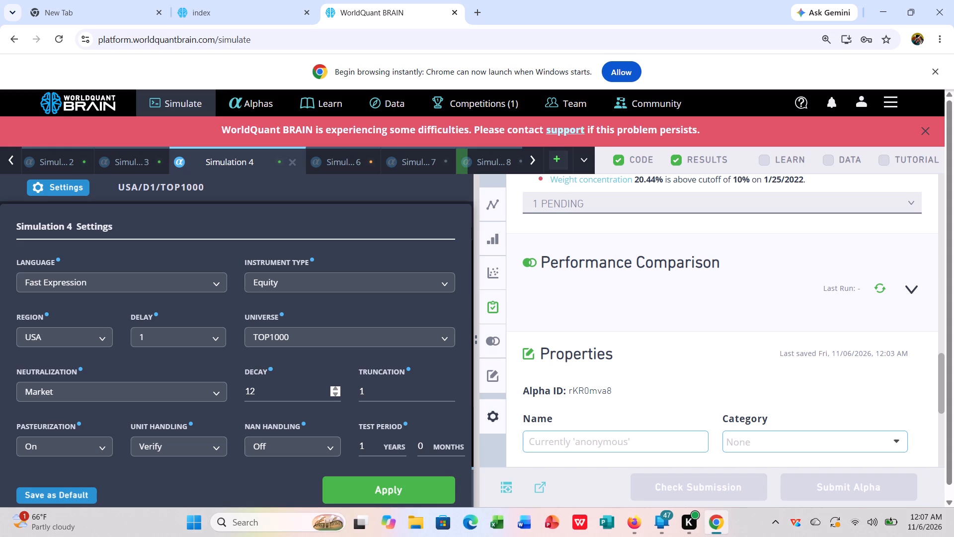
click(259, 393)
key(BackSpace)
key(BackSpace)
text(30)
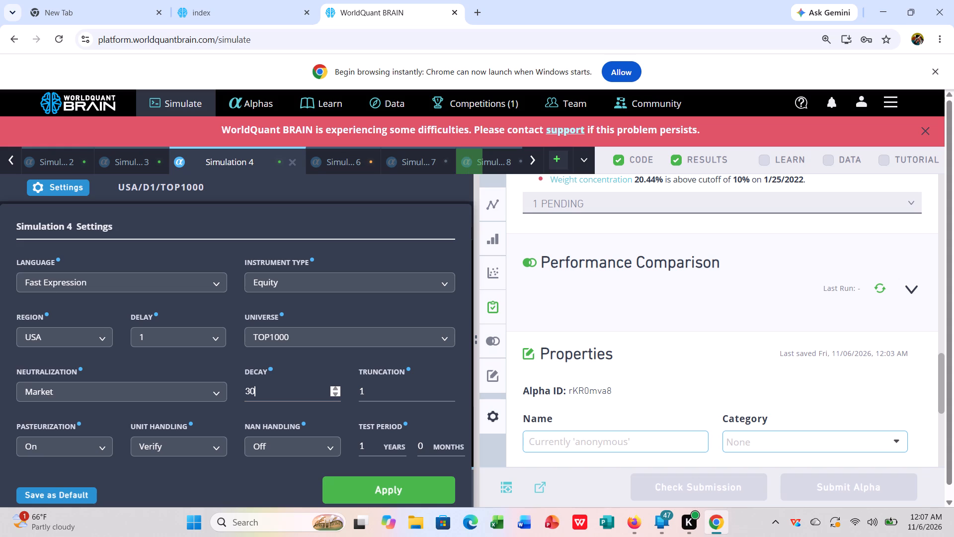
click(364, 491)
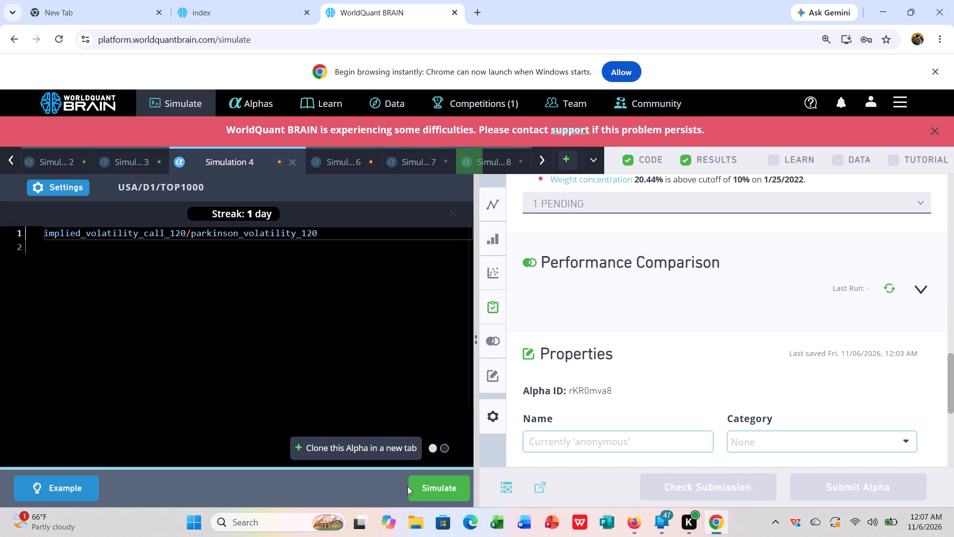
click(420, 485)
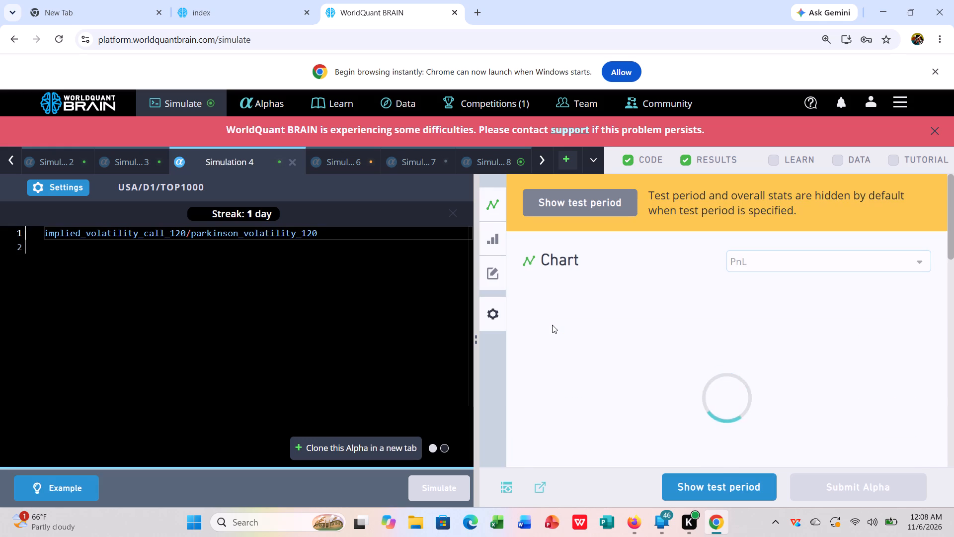
Show Simulation 4's test period and examine the IS-period summary and the failed items in the IS testing status.
click(709, 481)
scroll(729, 417, down, 5)
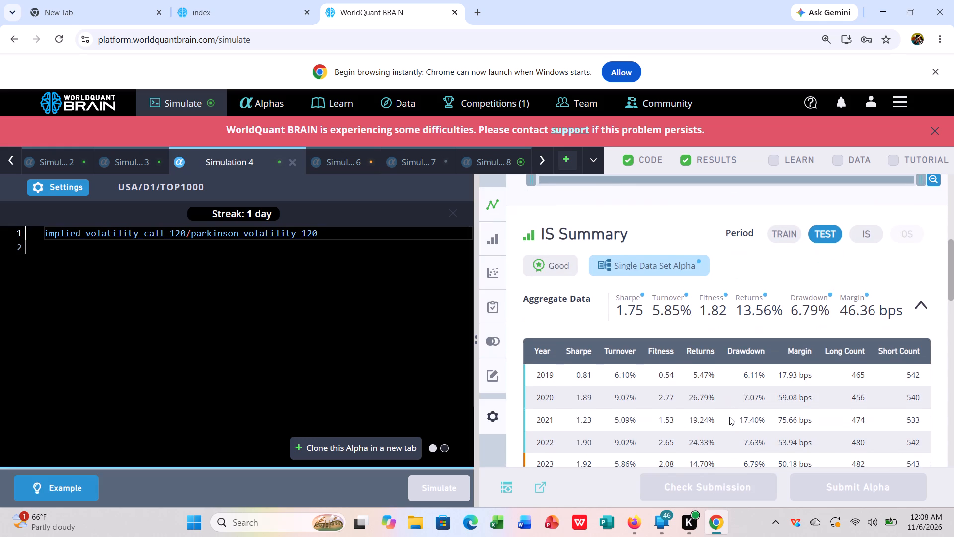
drag(870, 231, 870, 235)
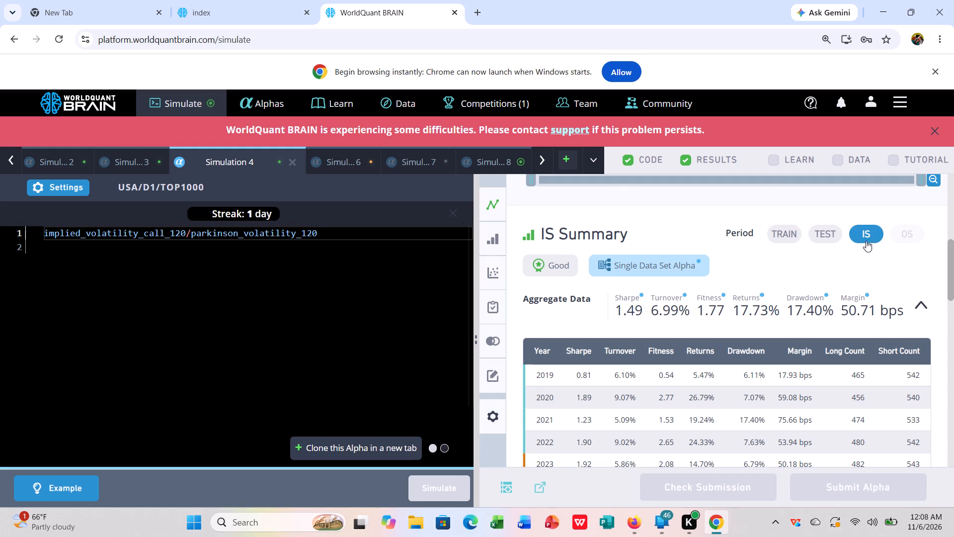
scroll(780, 371, down, 6)
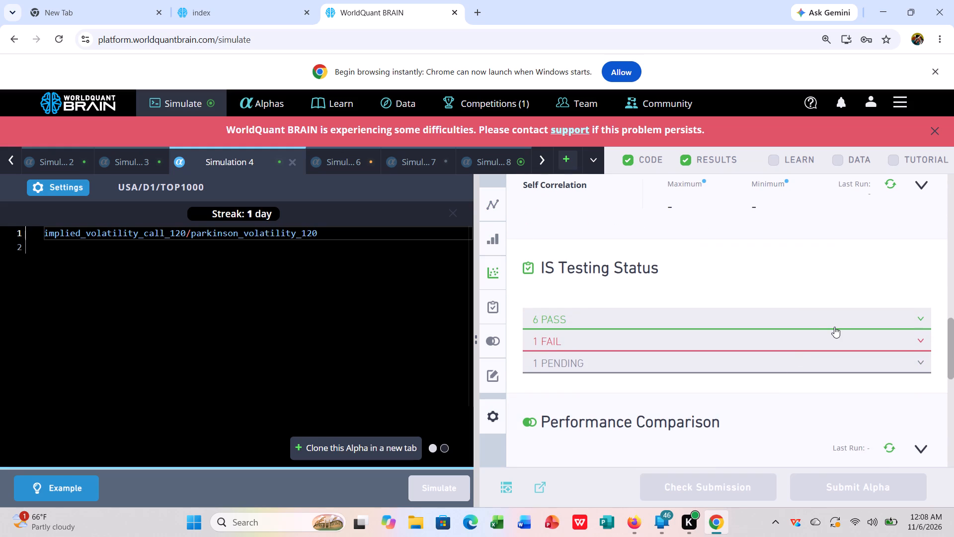
click(836, 338)
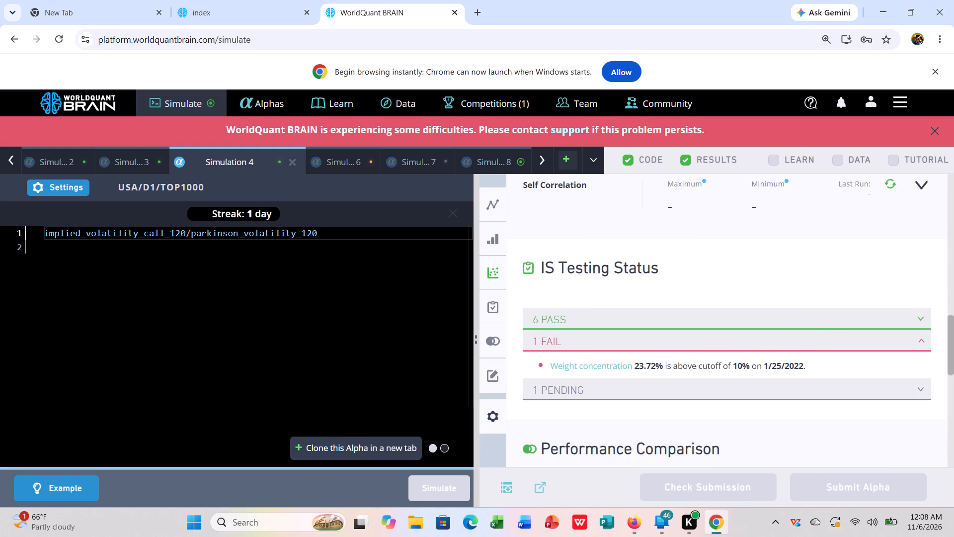
Set Simulation 4's decay to 4, pasteurization to Off and NaN handling to On, apply the settings, and rerun the simulation.
click(55, 186)
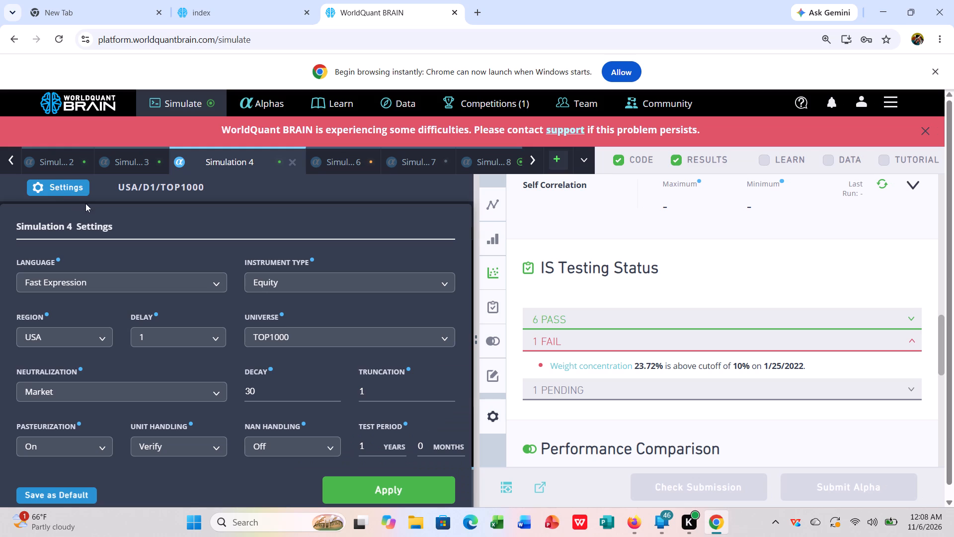
click(257, 390)
key(BackSpace)
key(BackSpace)
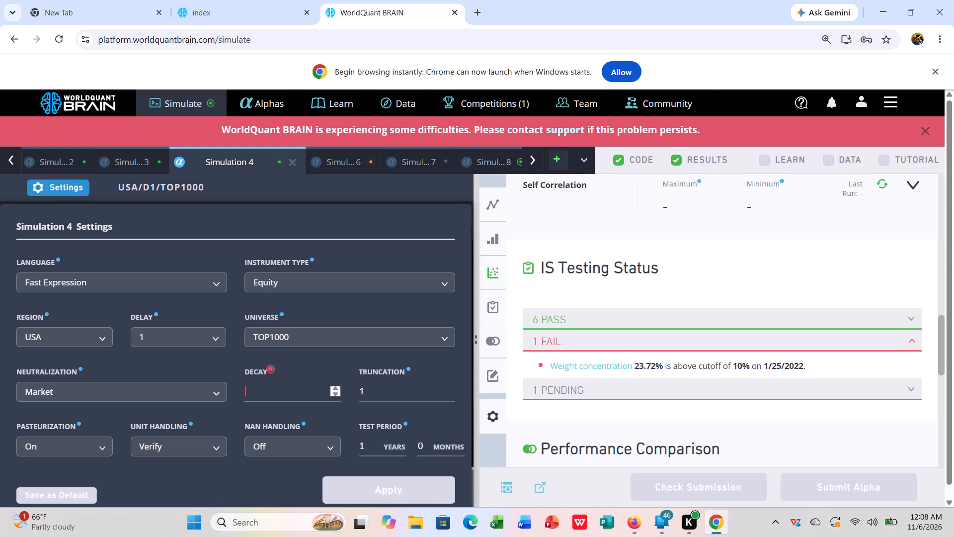
key(4)
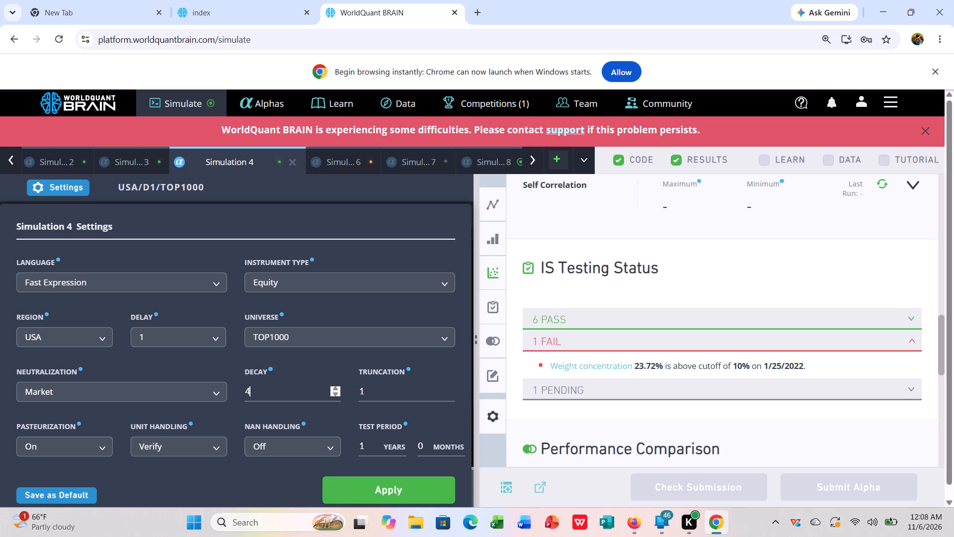
click(104, 447)
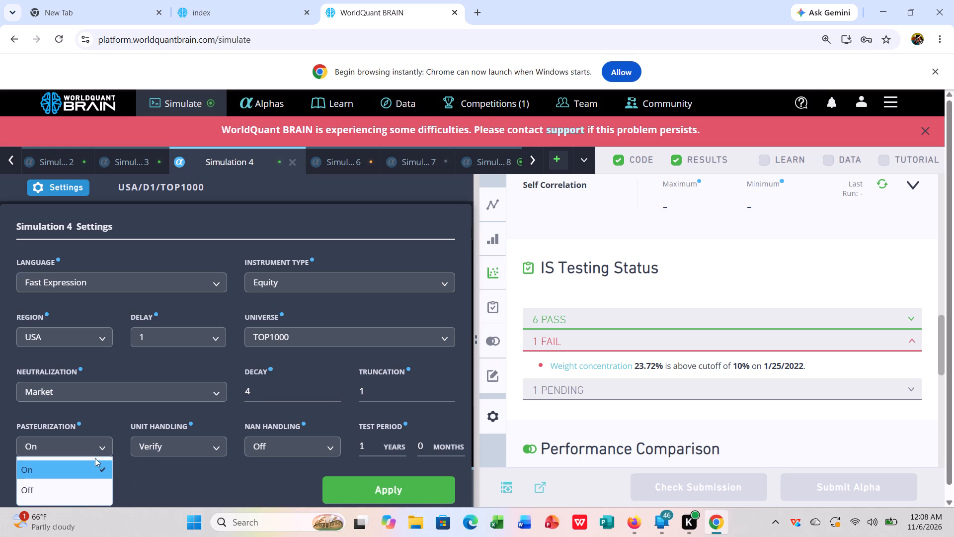
click(70, 490)
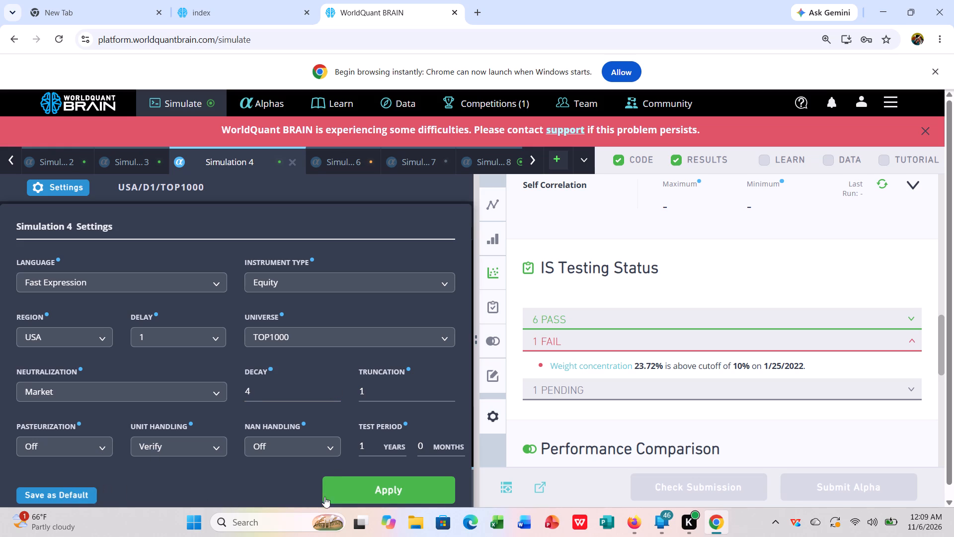
click(331, 451)
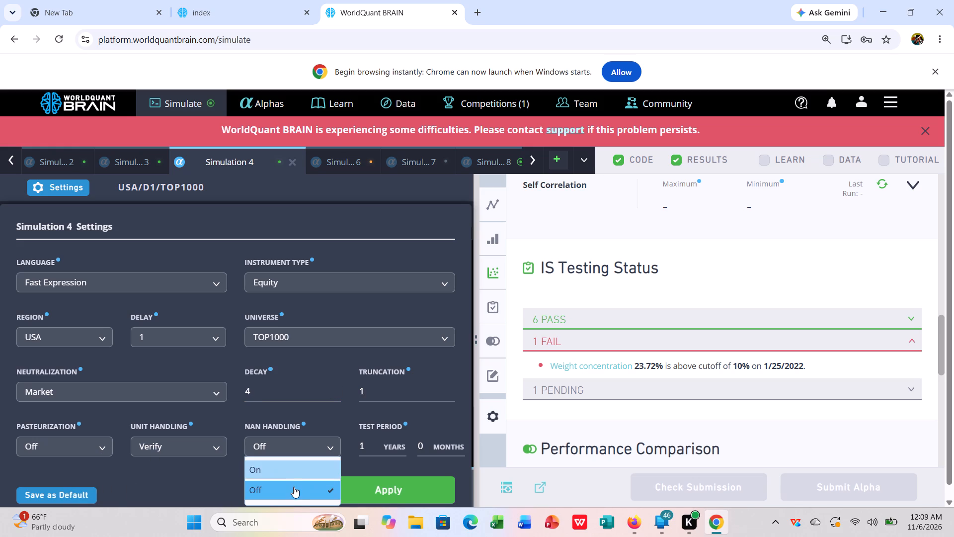
click(298, 472)
click(369, 491)
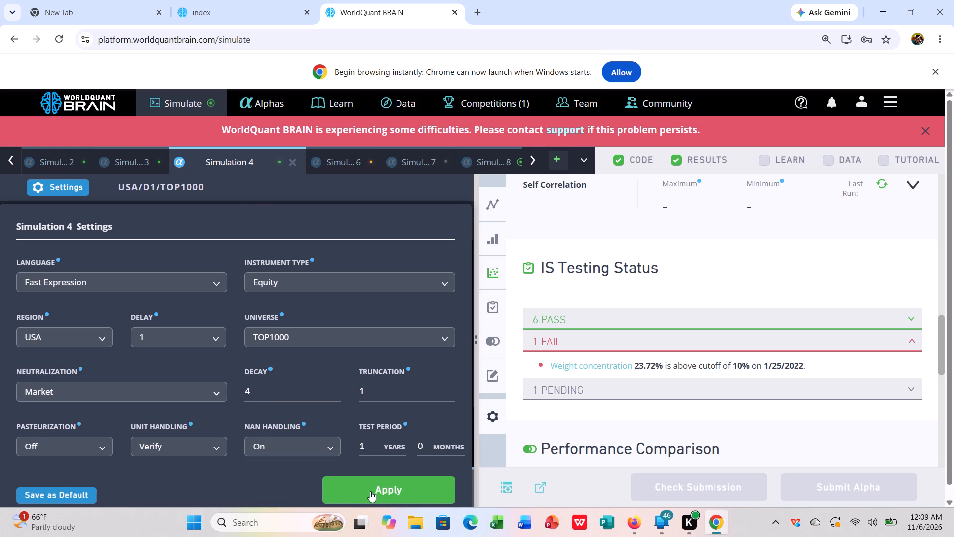
click(431, 488)
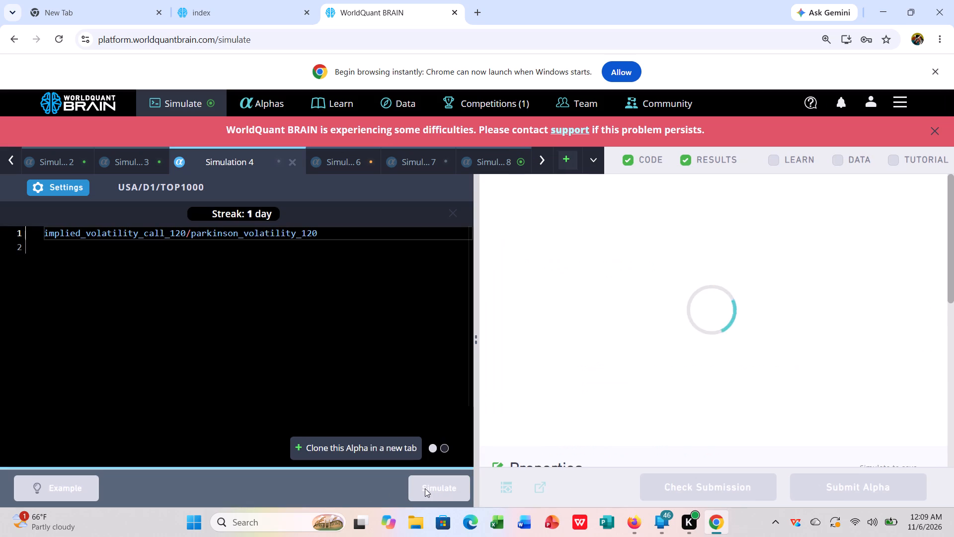
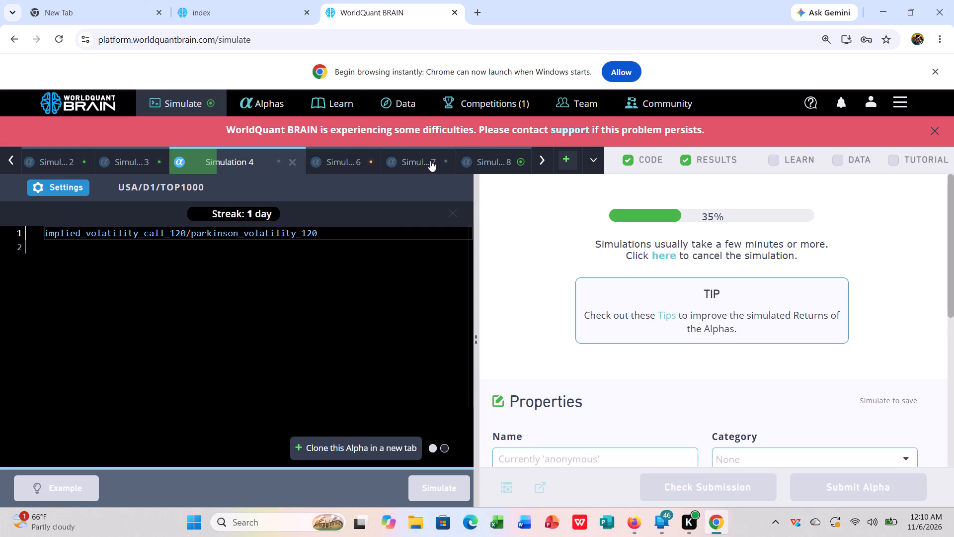
Switch to Simulation 8, show its test period, and examine the IS-period summary and the failed items in the IS testing status.
click(486, 150)
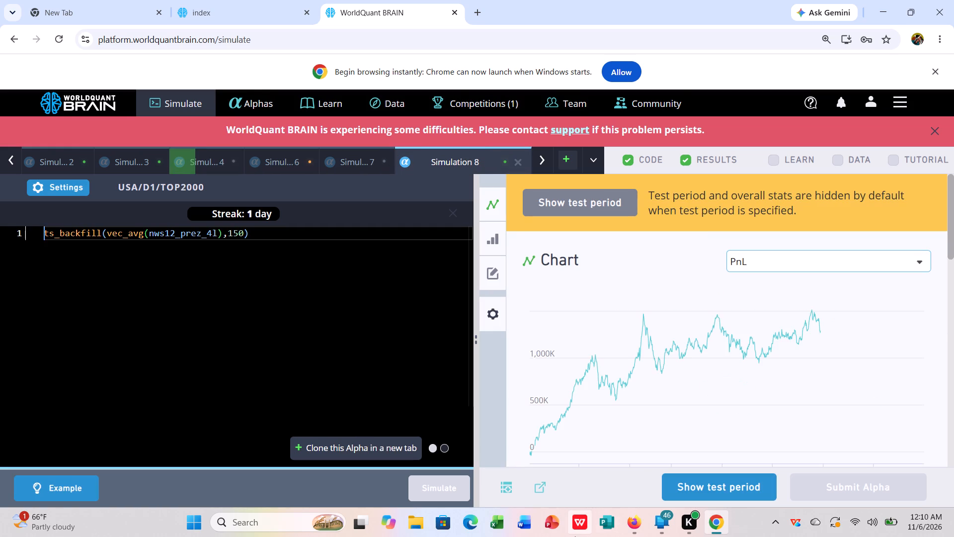
click(679, 485)
scroll(693, 386, down, 6)
scroll(694, 384, up, 1)
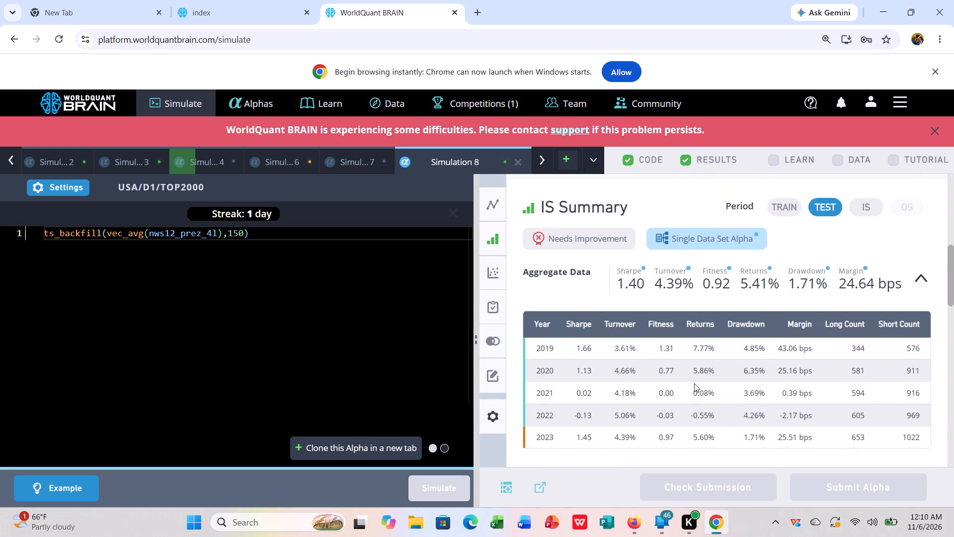
scroll(694, 383, up, 2)
click(860, 360)
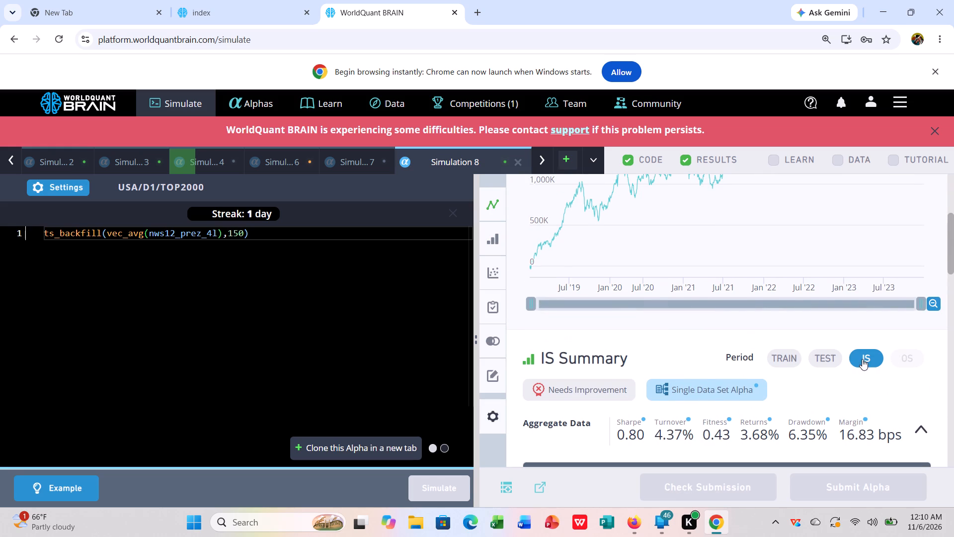
scroll(847, 372, down, 7)
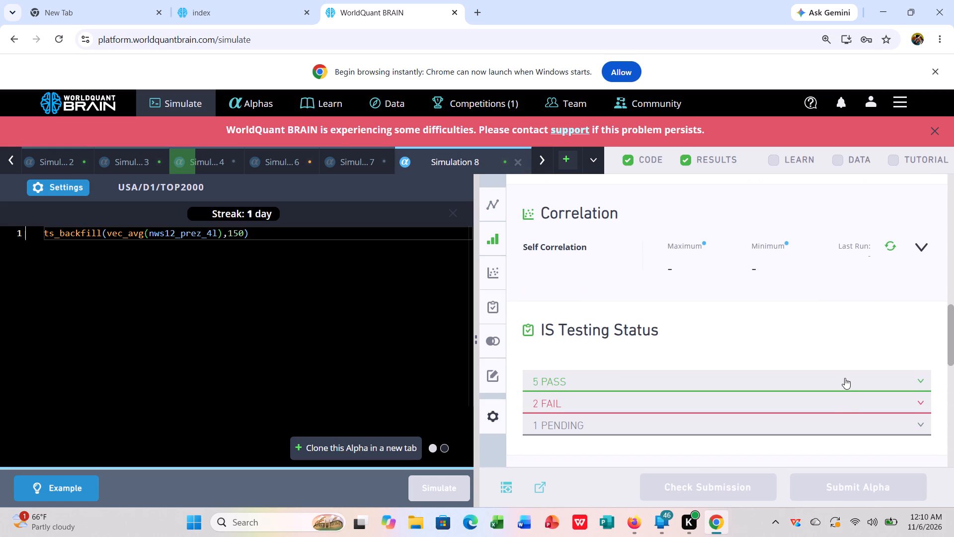
click(844, 401)
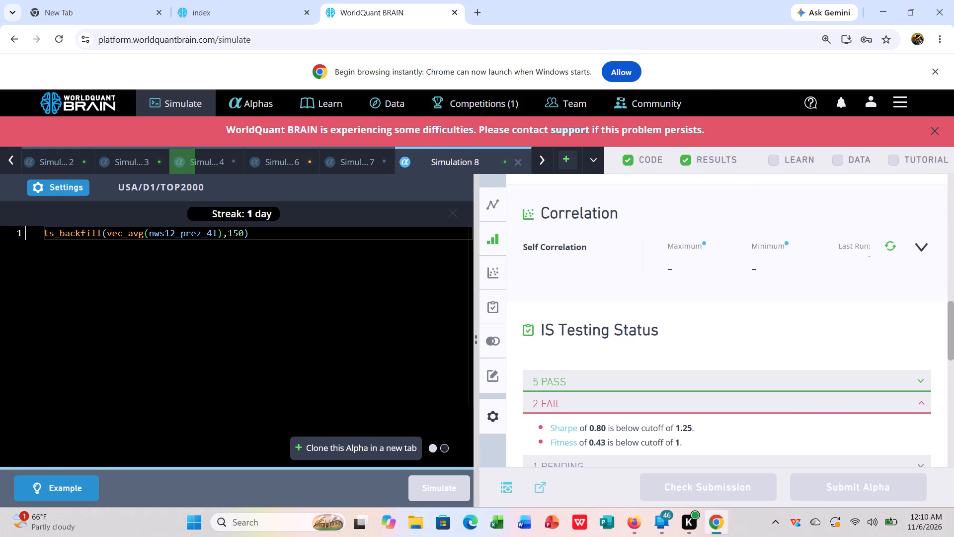
Set Simulation 8's neutralization to Sector, apply the settings, and rerun the simulation.
click(61, 186)
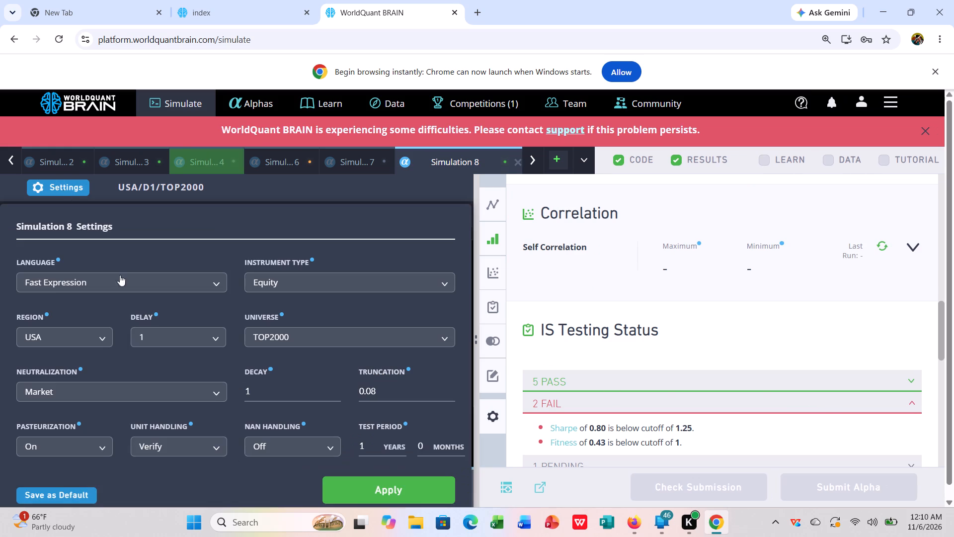
click(215, 386)
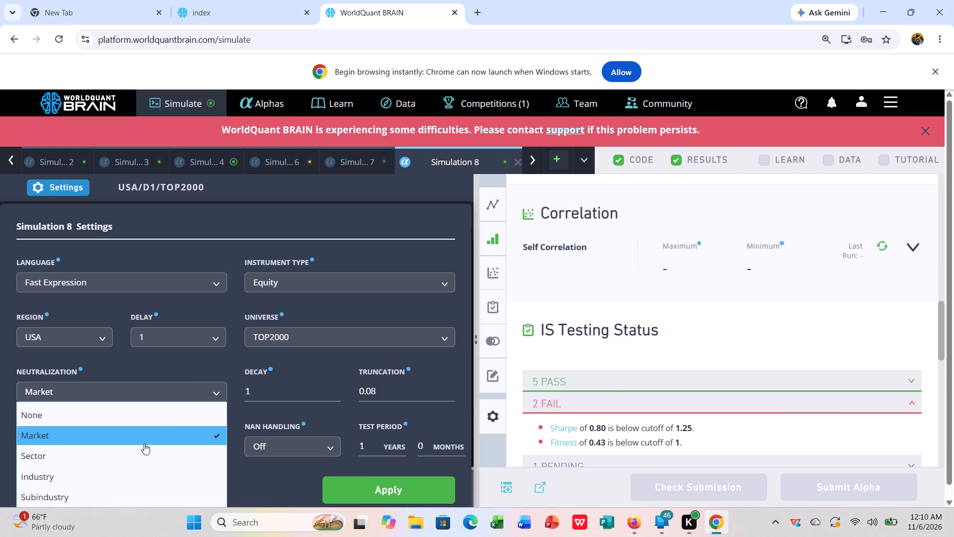
click(133, 453)
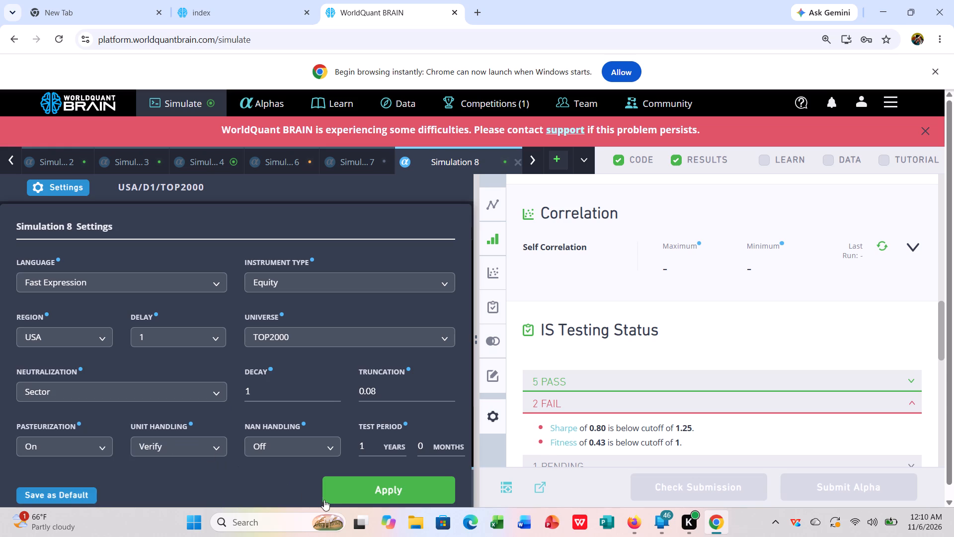
click(410, 491)
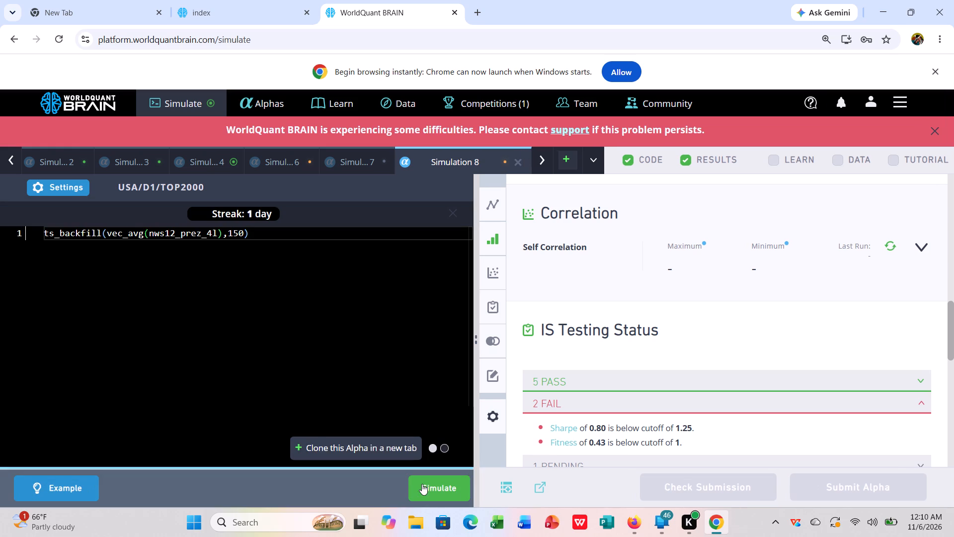
click(424, 484)
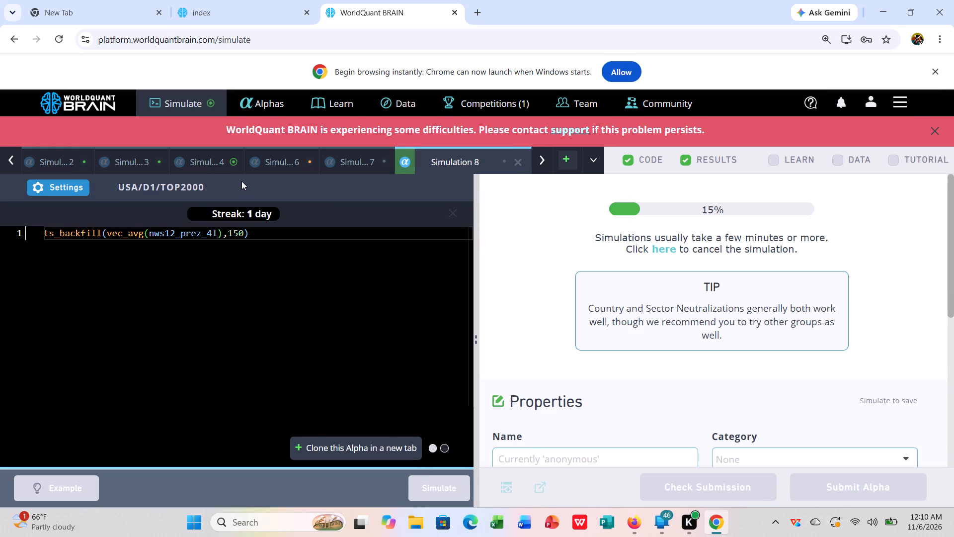
Switch to Simulation 4, show its test period, and examine the IS-period summary and the failed items in the IS testing status.
click(228, 158)
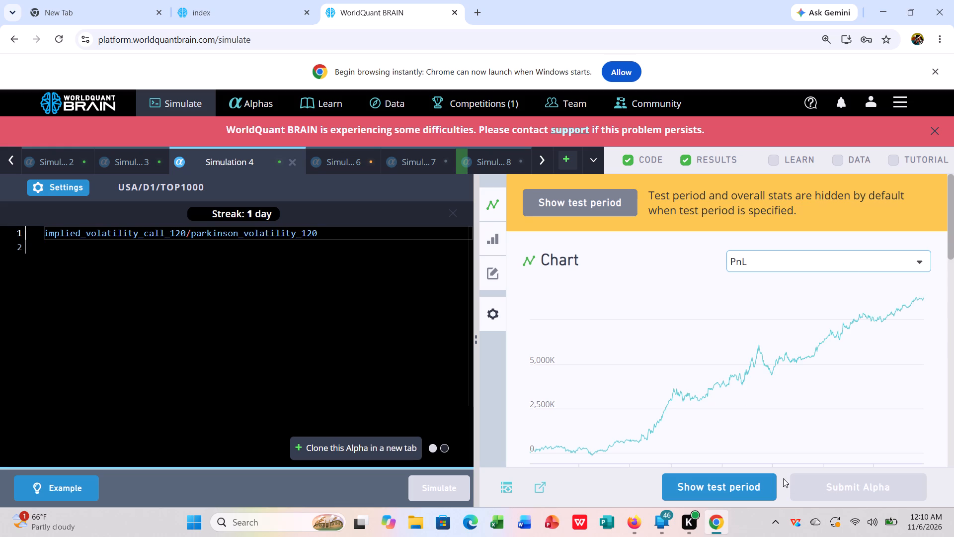
click(736, 478)
scroll(772, 424, down, 4)
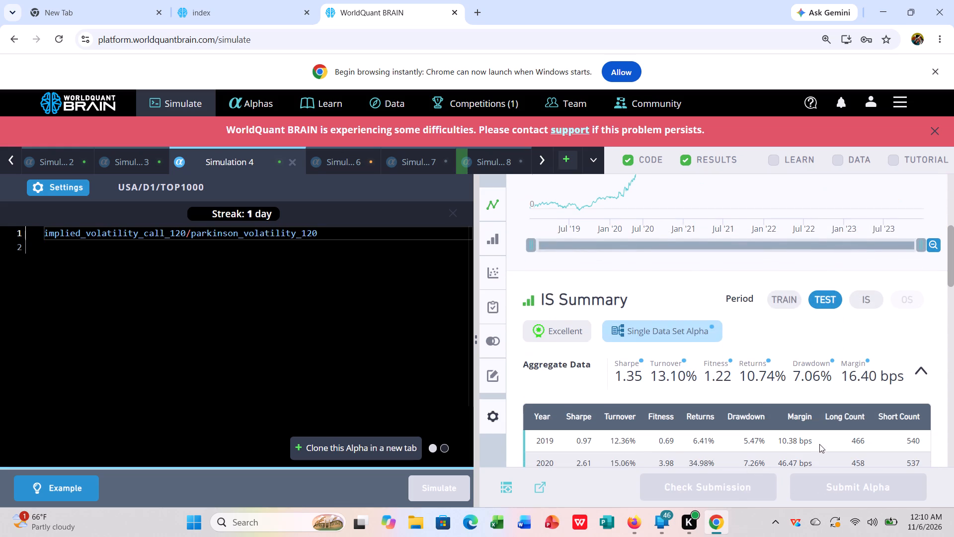
click(865, 300)
scroll(828, 354, down, 4)
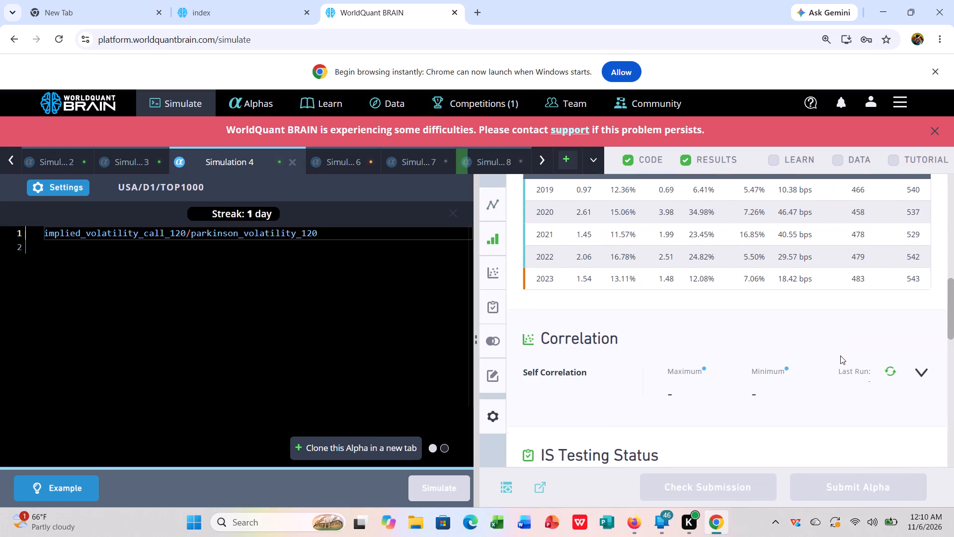
scroll(846, 357, down, 3)
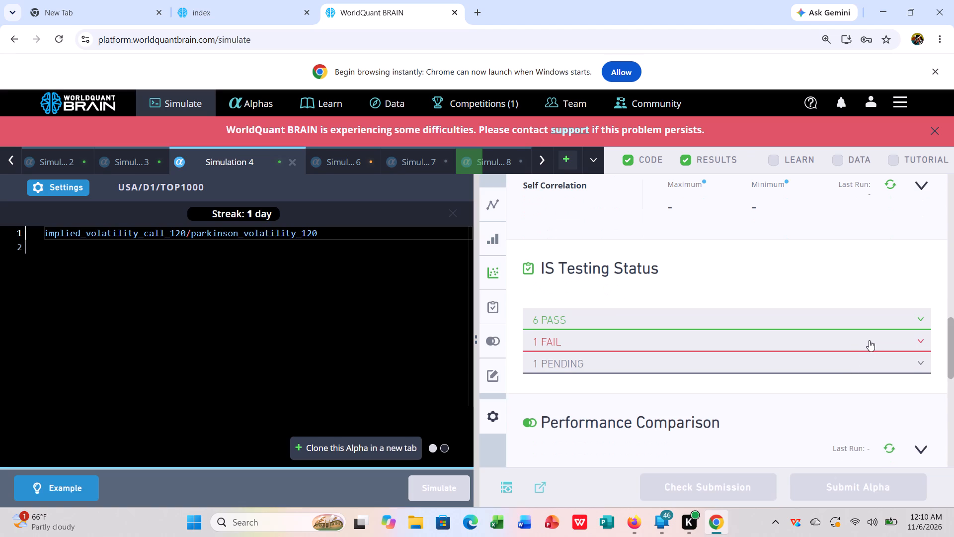
click(871, 339)
scroll(827, 344, down, 3)
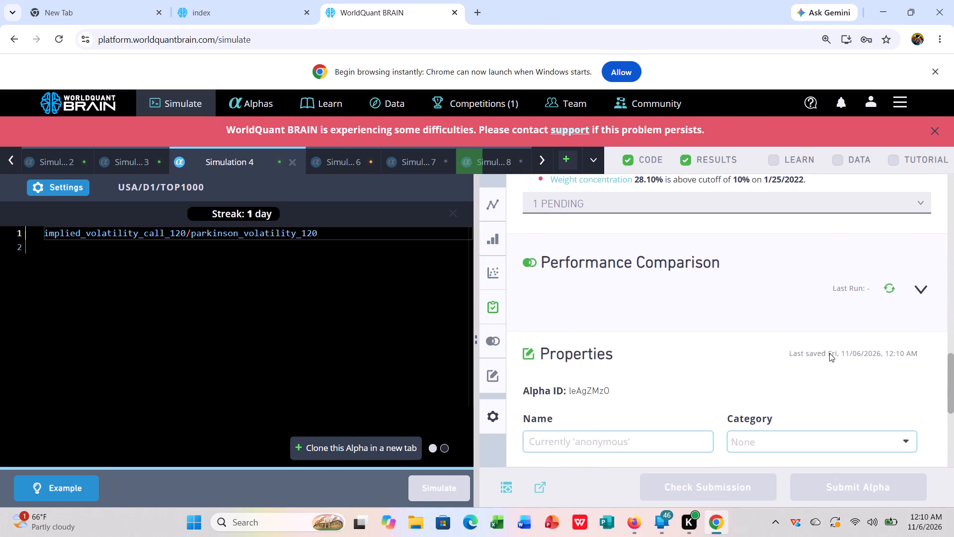
scroll(829, 353, down, 5)
scroll(793, 397, down, 2)
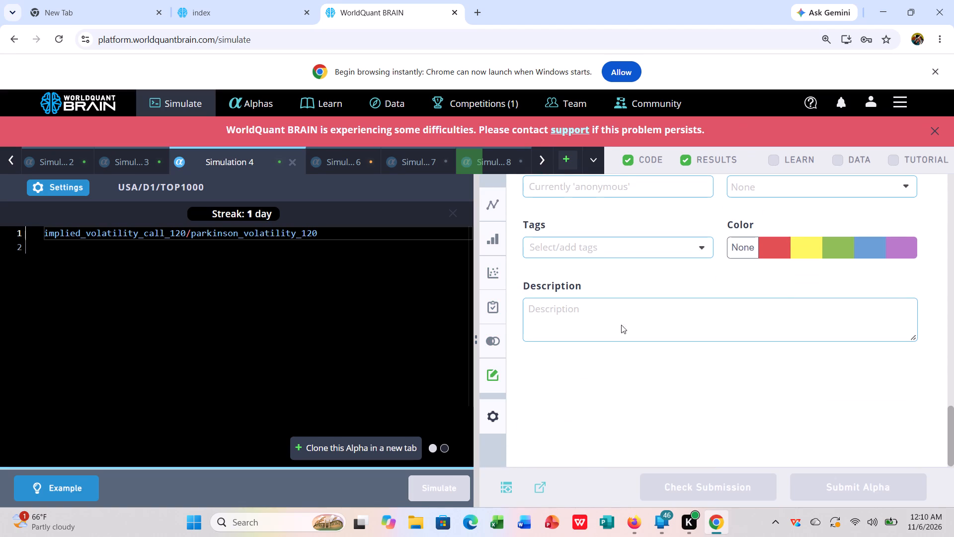
Set Simulation 4's NaN handling to Off, pasteurization to On and test period to 0 years, apply the settings, and rerun the simulation.
click(64, 178)
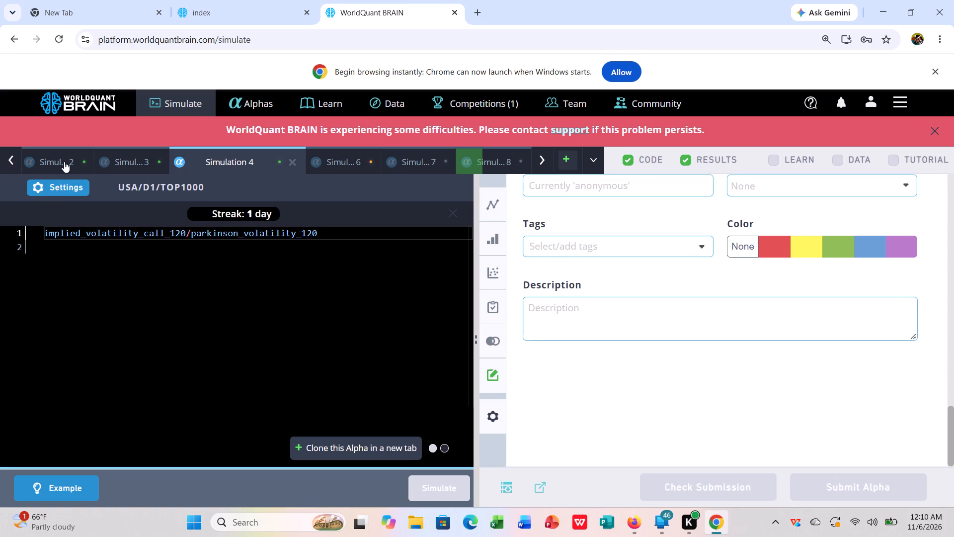
drag(66, 179, 67, 184)
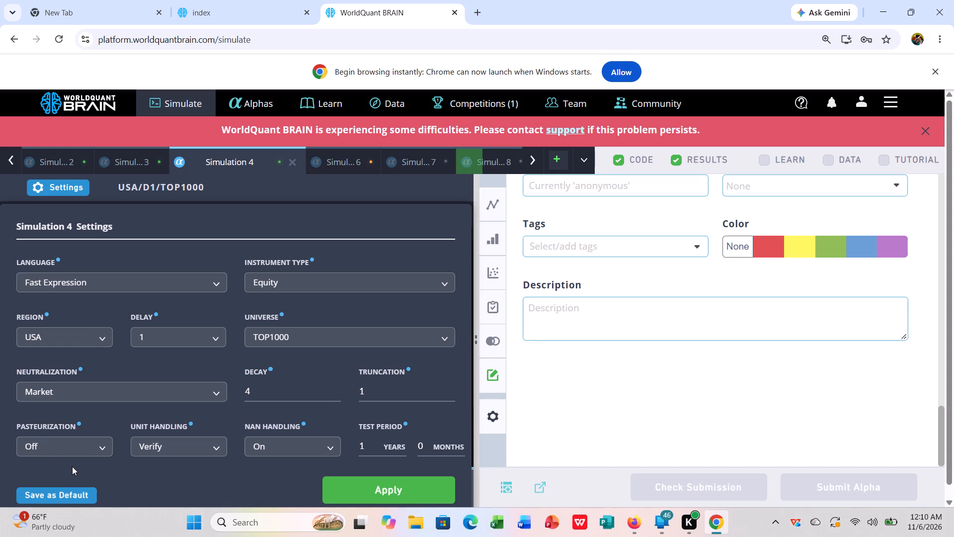
click(331, 443)
click(277, 499)
click(324, 444)
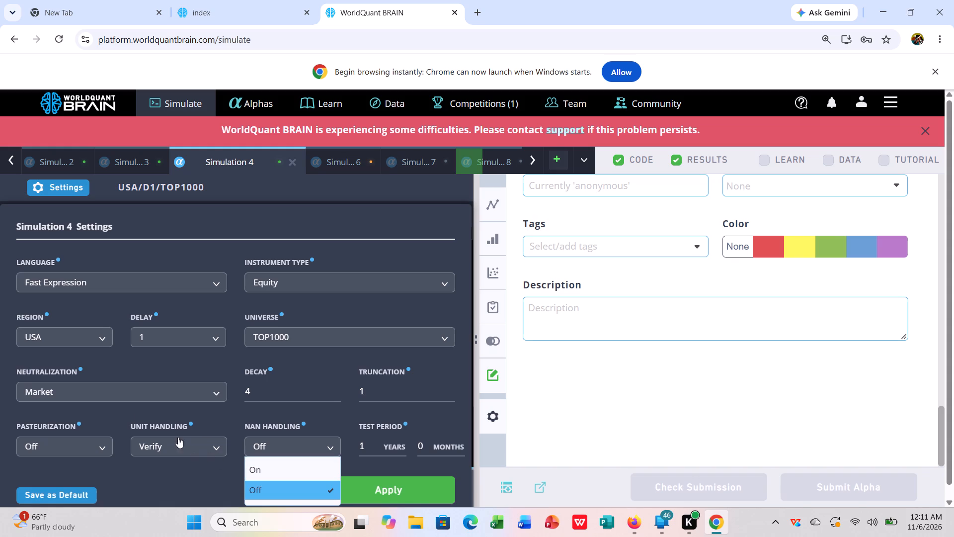
click(97, 445)
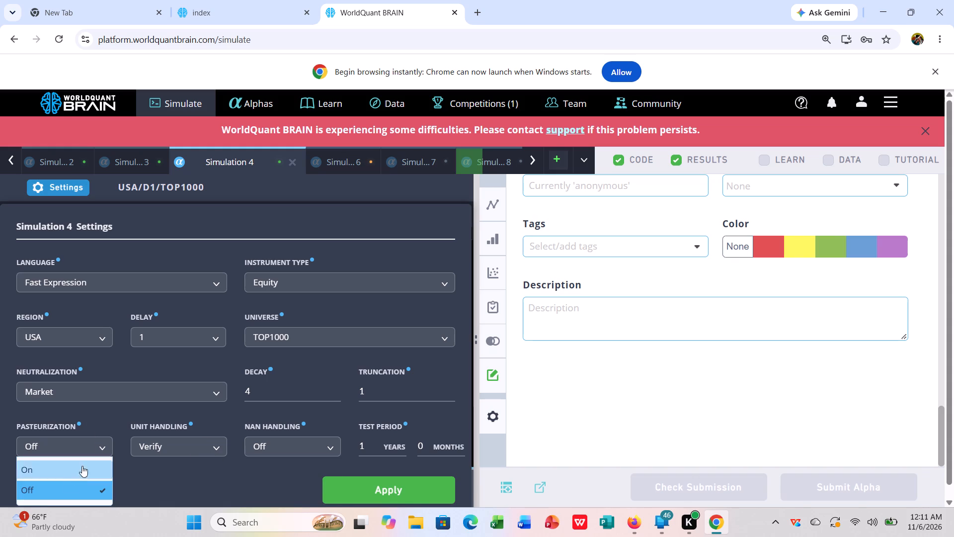
drag(73, 472, 78, 471)
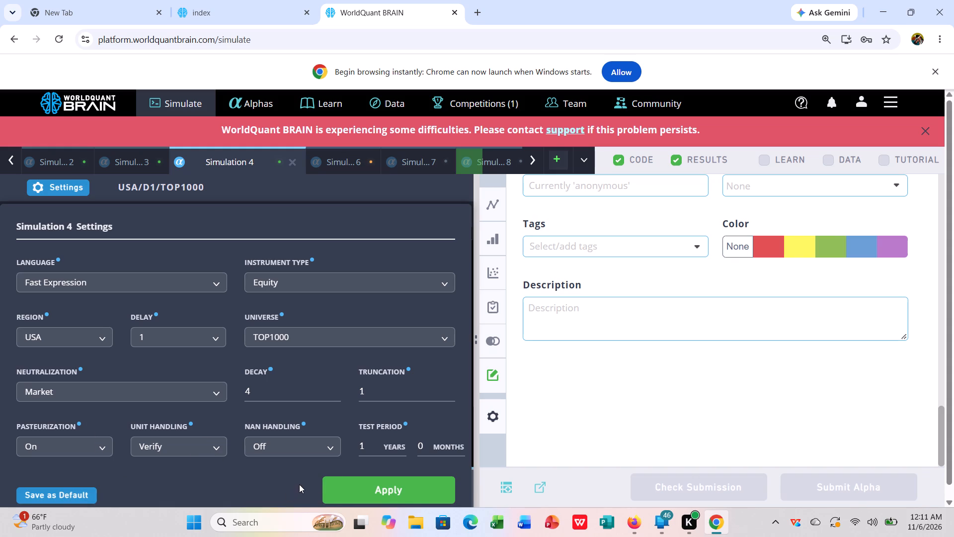
drag(368, 447, 380, 456)
key(BackSpace)
key(0)
click(385, 486)
drag(433, 484, 438, 484)
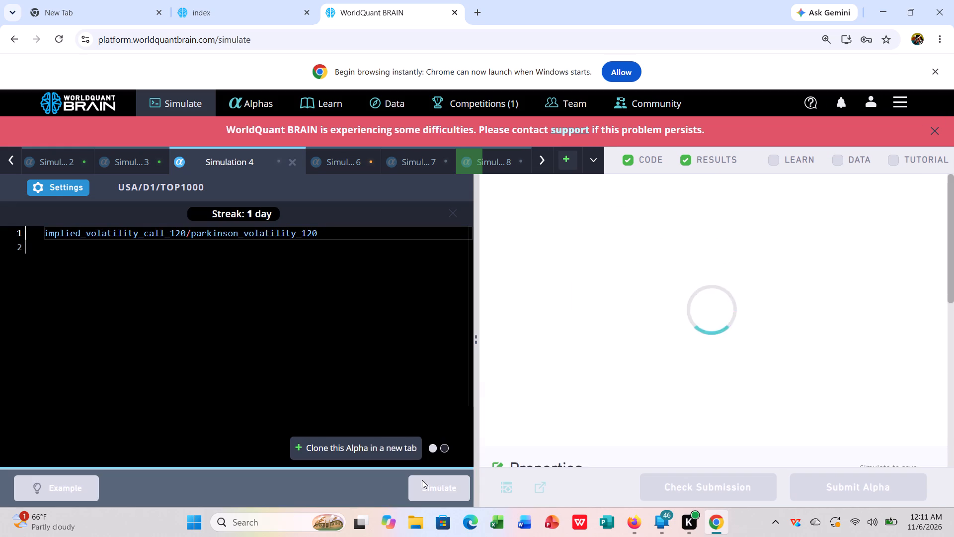
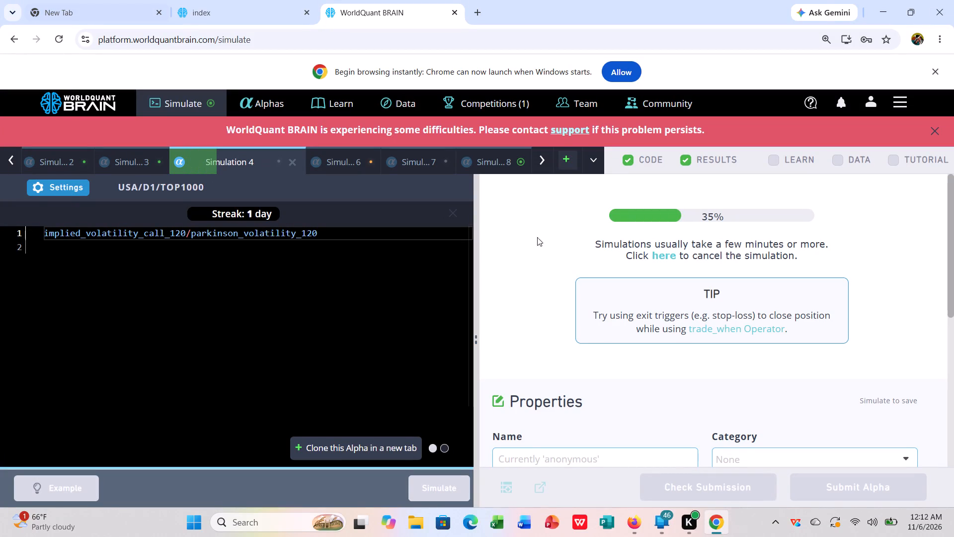
Switch to Simulation 8, show its test period, and examine the IS-period summary and the failed items in the IS testing status.
click(515, 154)
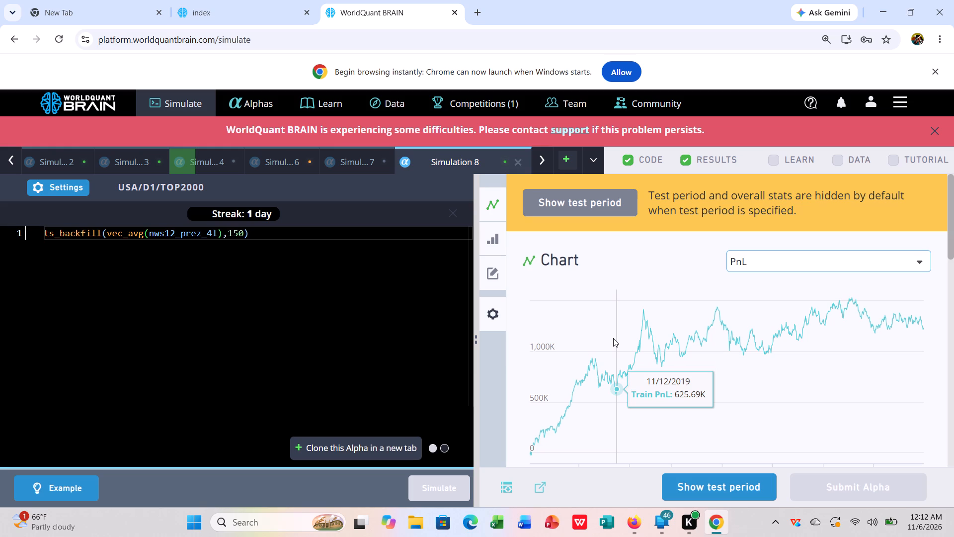
click(705, 477)
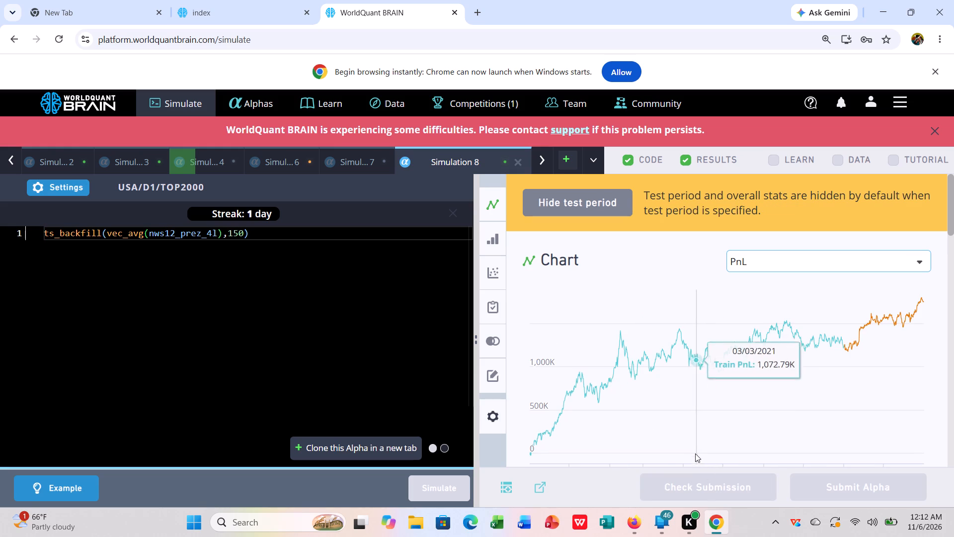
scroll(718, 391, down, 4)
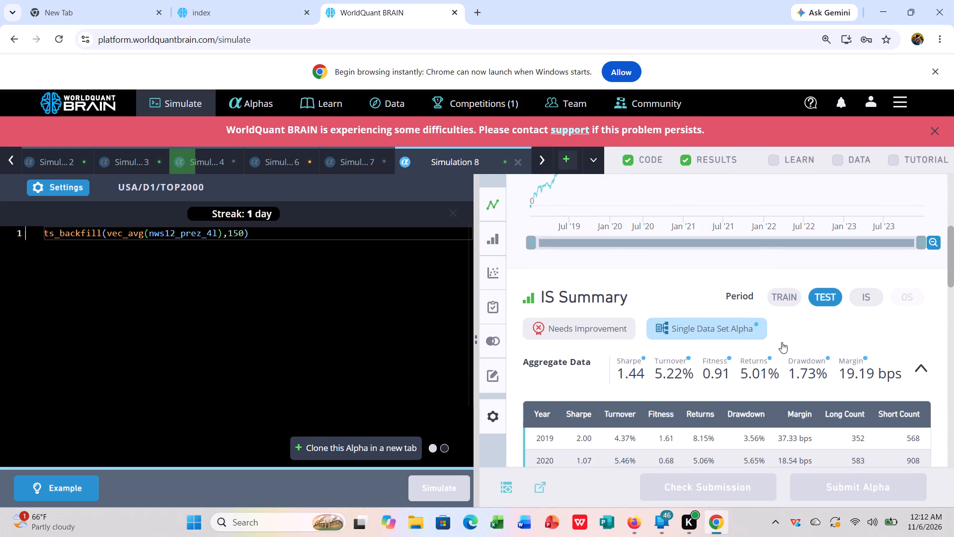
click(861, 297)
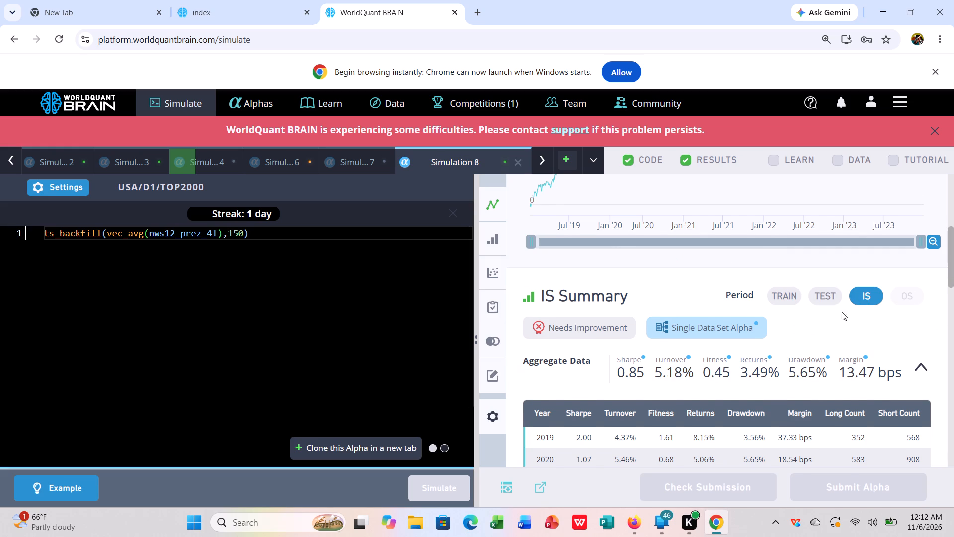
scroll(818, 315, down, 6)
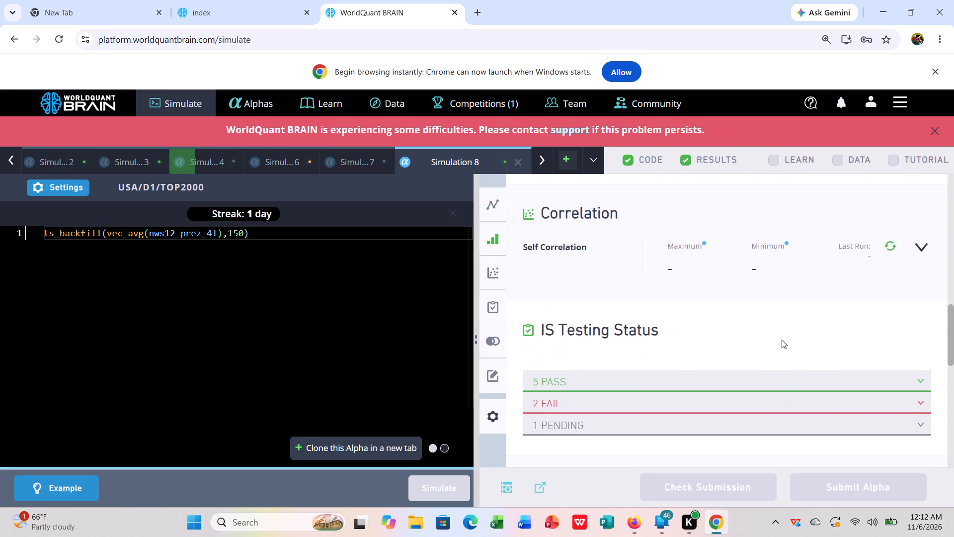
click(753, 402)
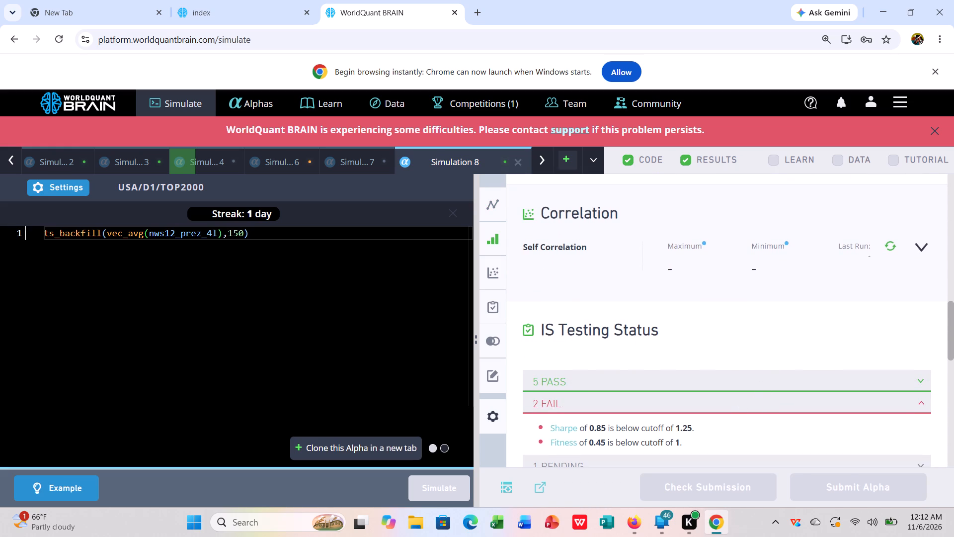
Set Simulation 8's universe to TOP500, apply the settings, and rerun the simulation.
click(79, 186)
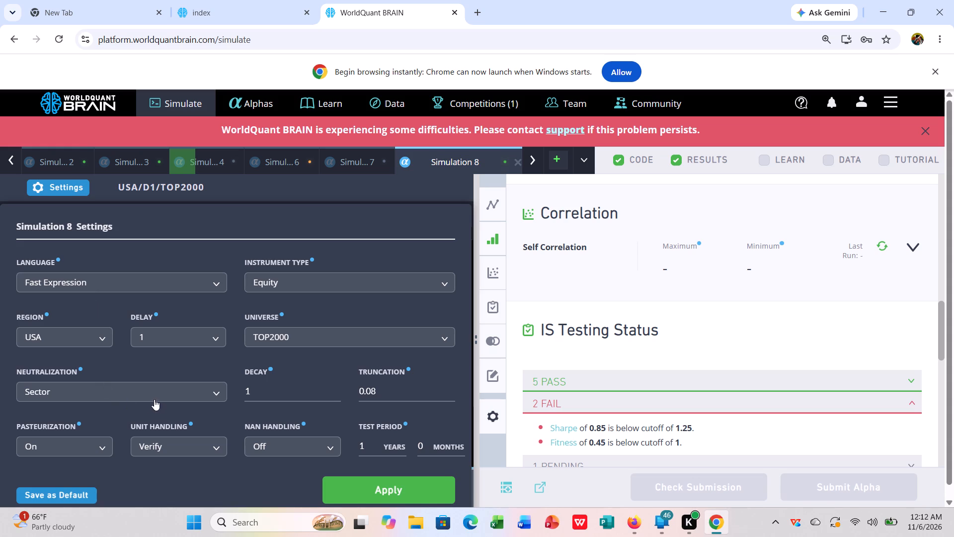
click(413, 341)
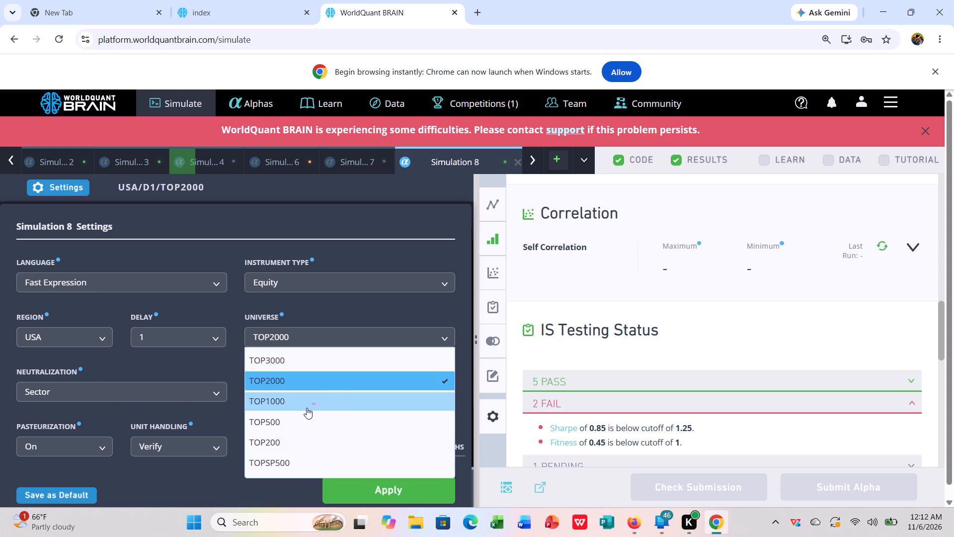
click(269, 418)
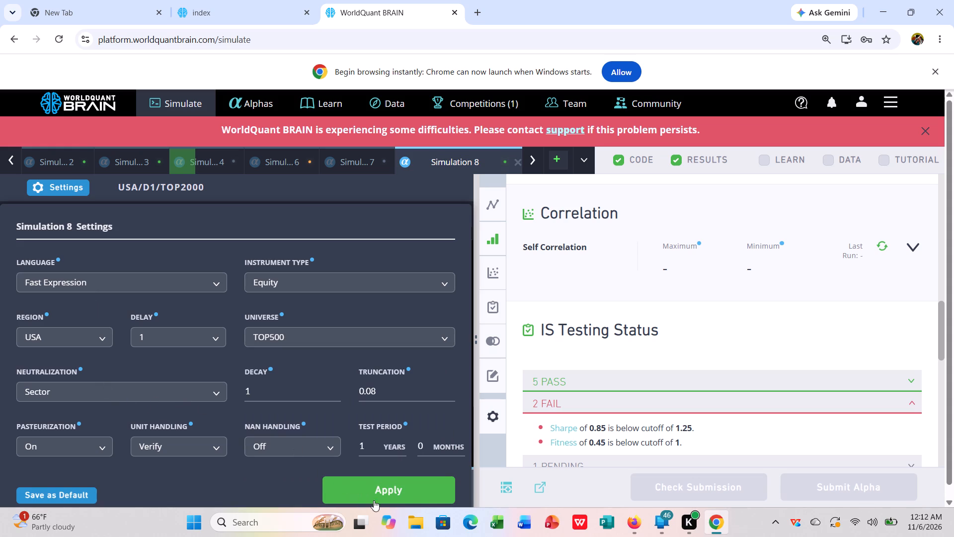
click(387, 487)
click(435, 485)
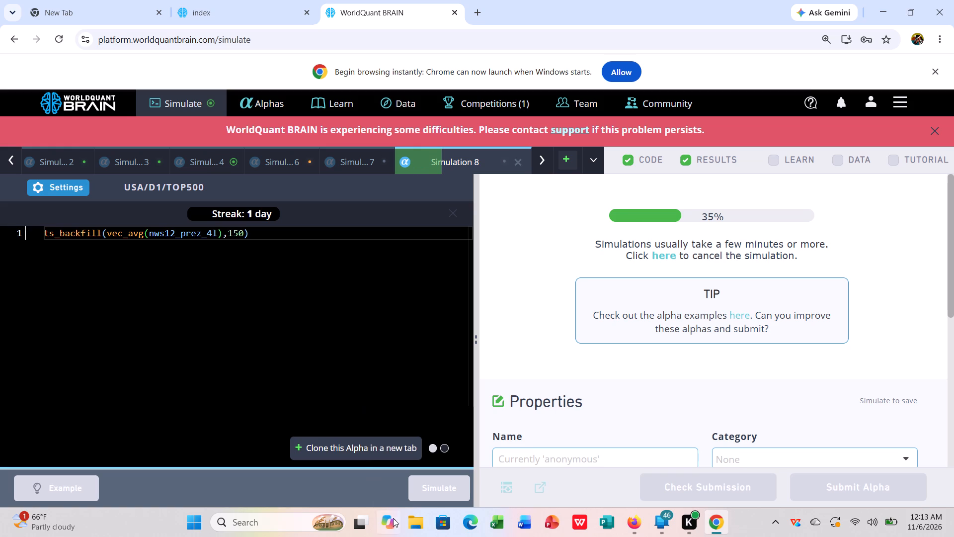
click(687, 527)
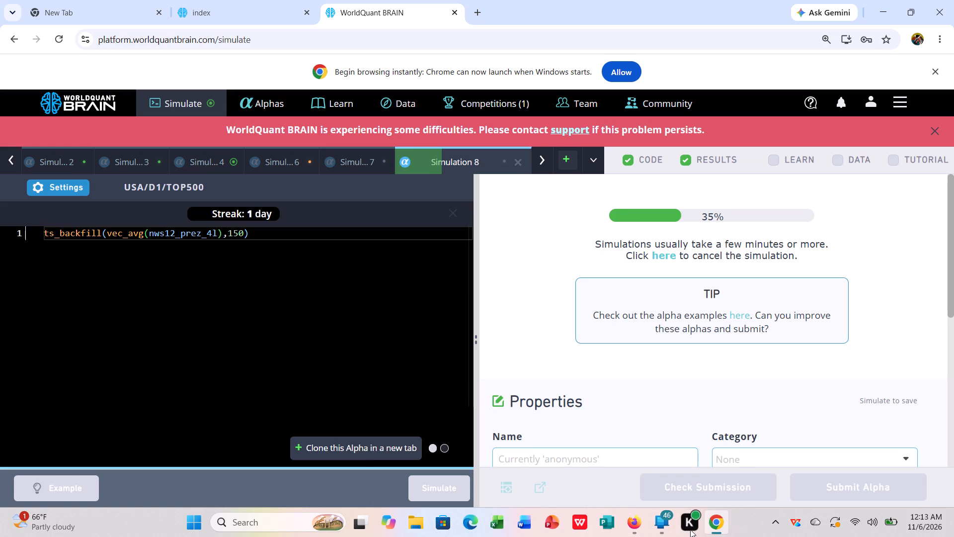
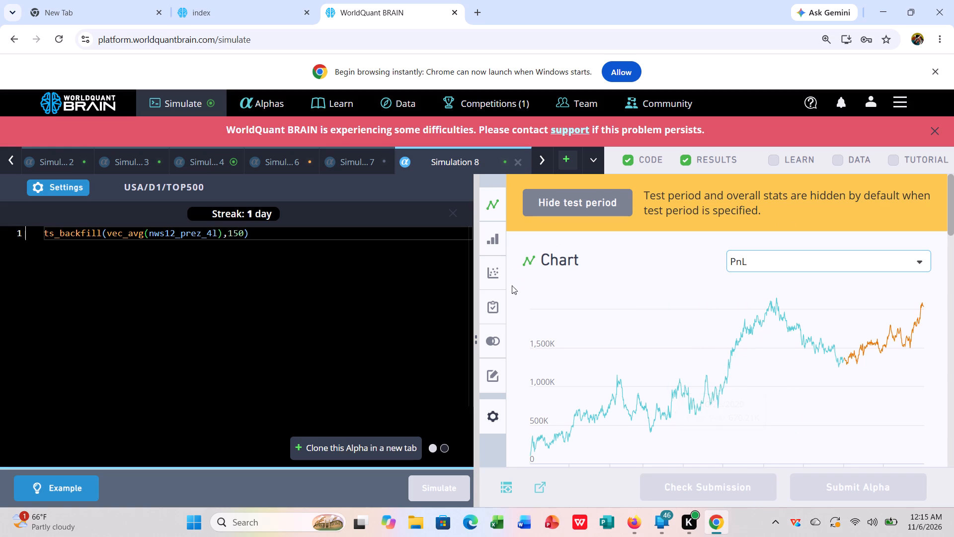
Show Simulation 8's IS-period summary and examine the failed items in its IS testing status.
scroll(613, 400, down, 5)
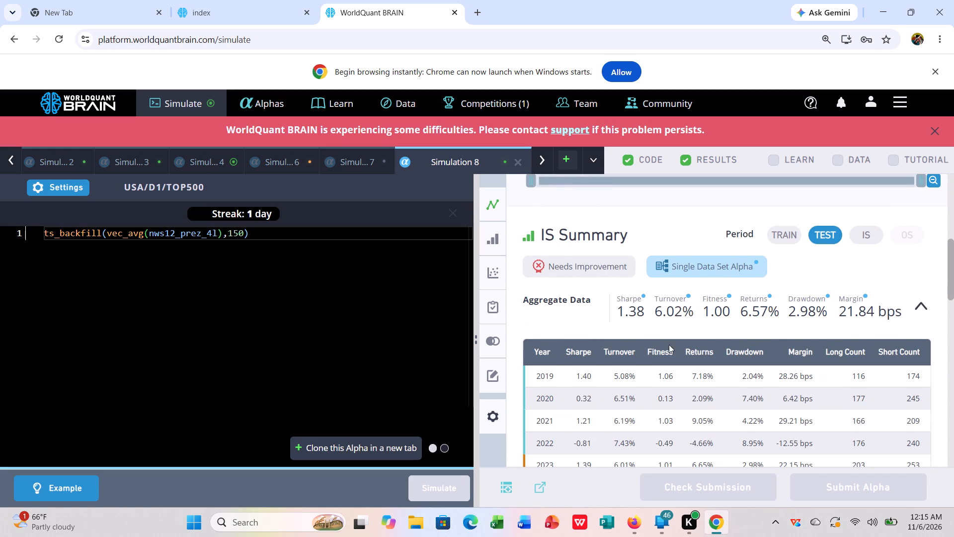
click(874, 238)
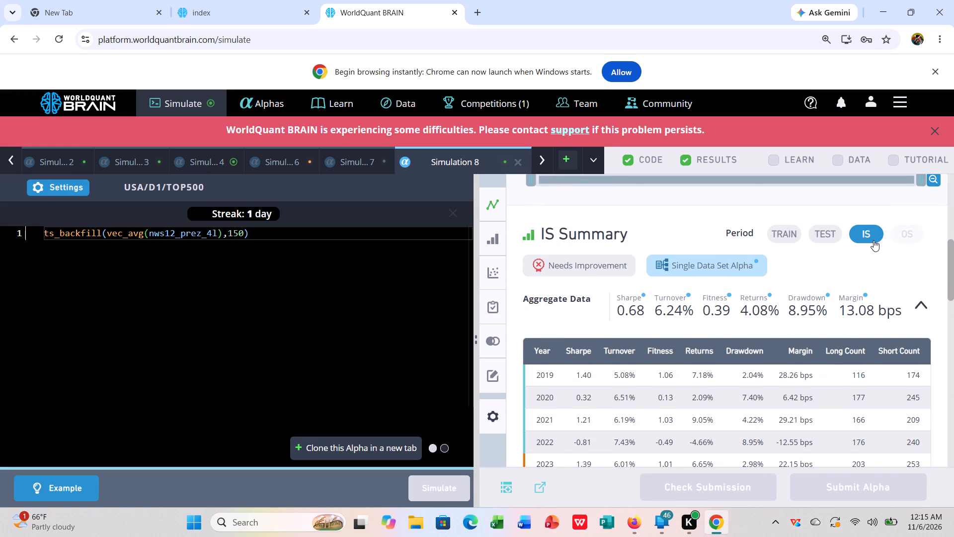
scroll(827, 301, down, 6)
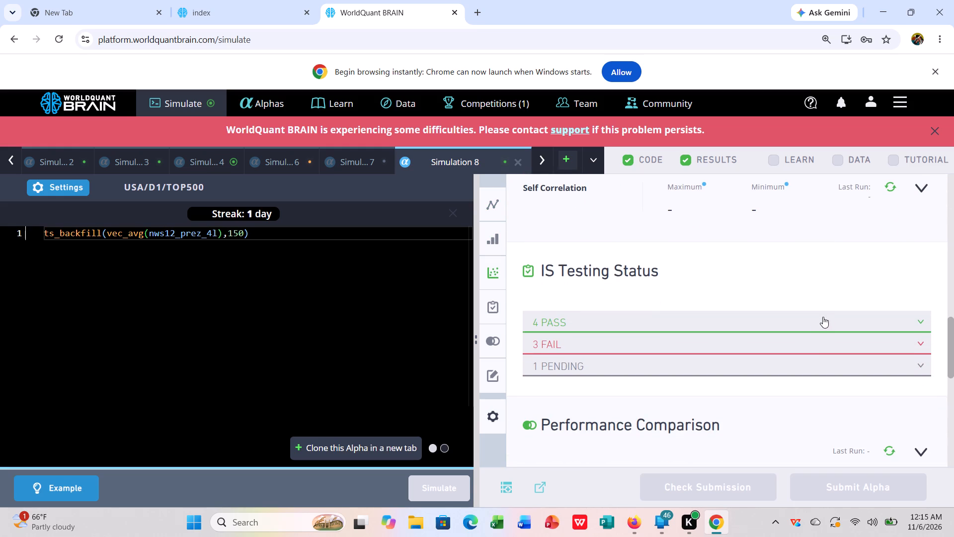
click(810, 344)
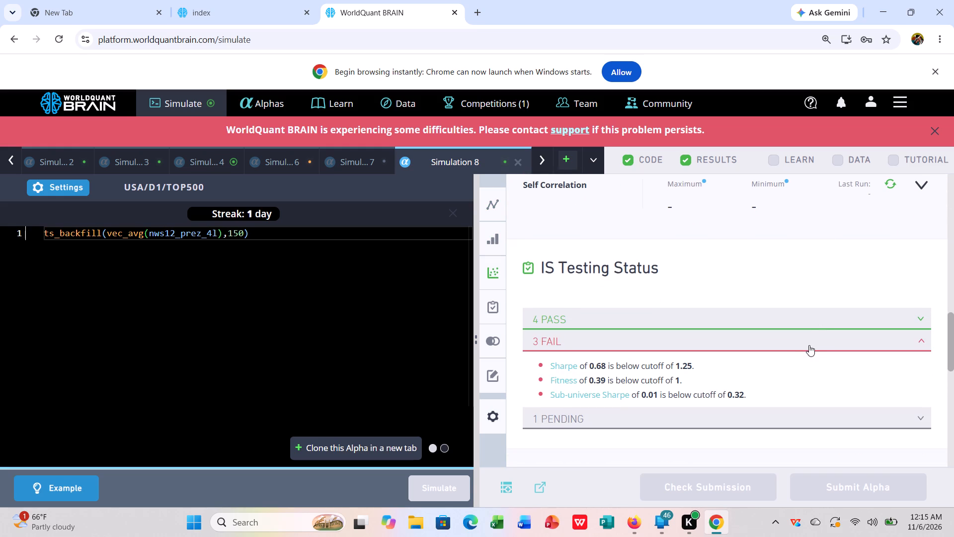
Set Simulation 8's universe to TOP2000, apply the settings, and rerun the simulation.
click(59, 182)
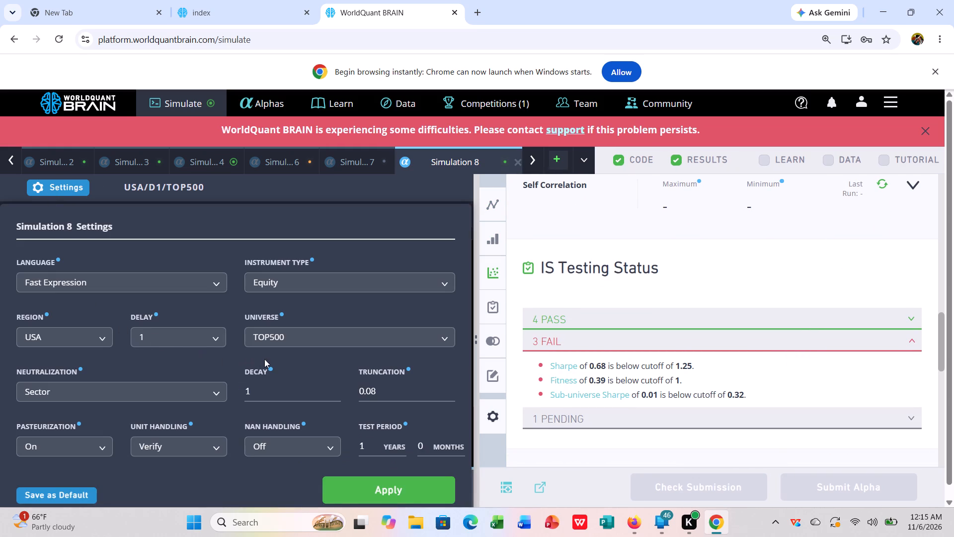
click(317, 340)
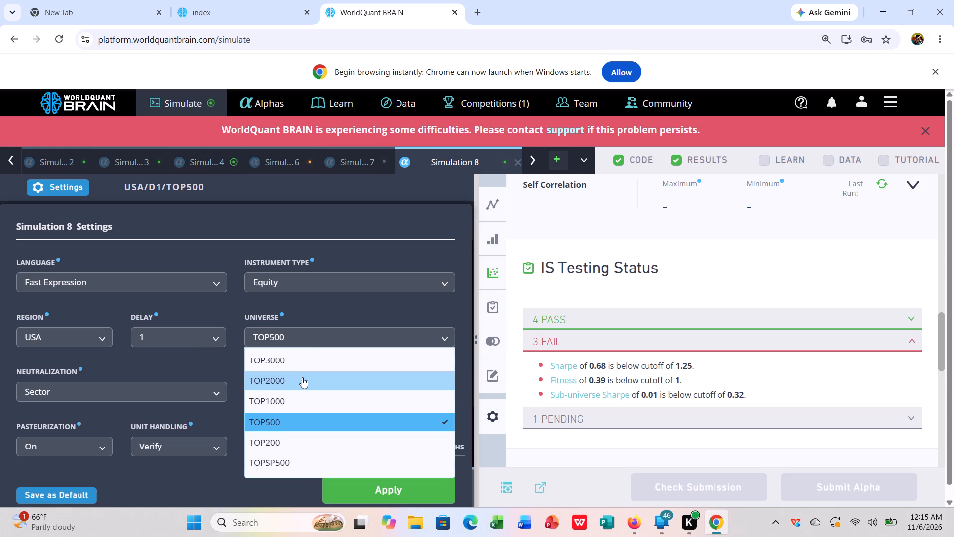
click(301, 381)
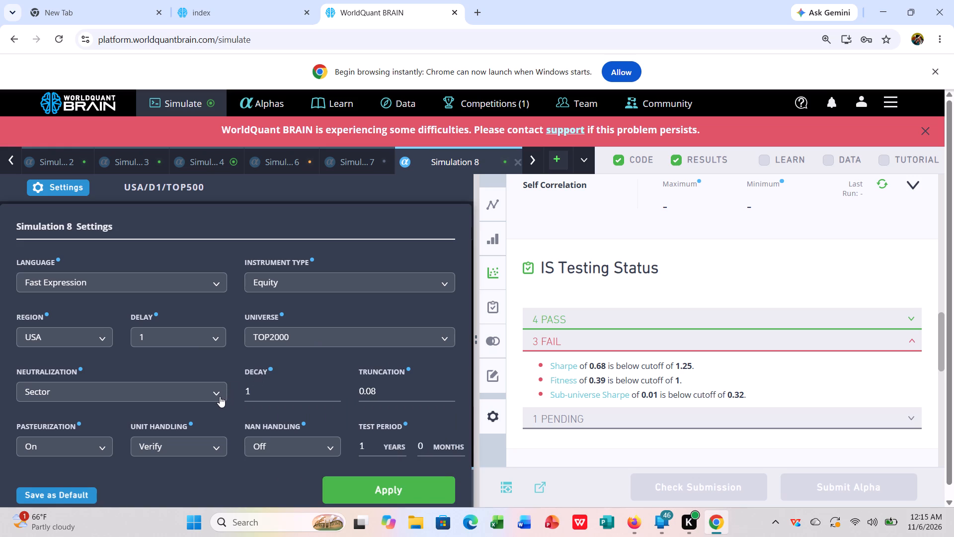
click(405, 493)
click(445, 481)
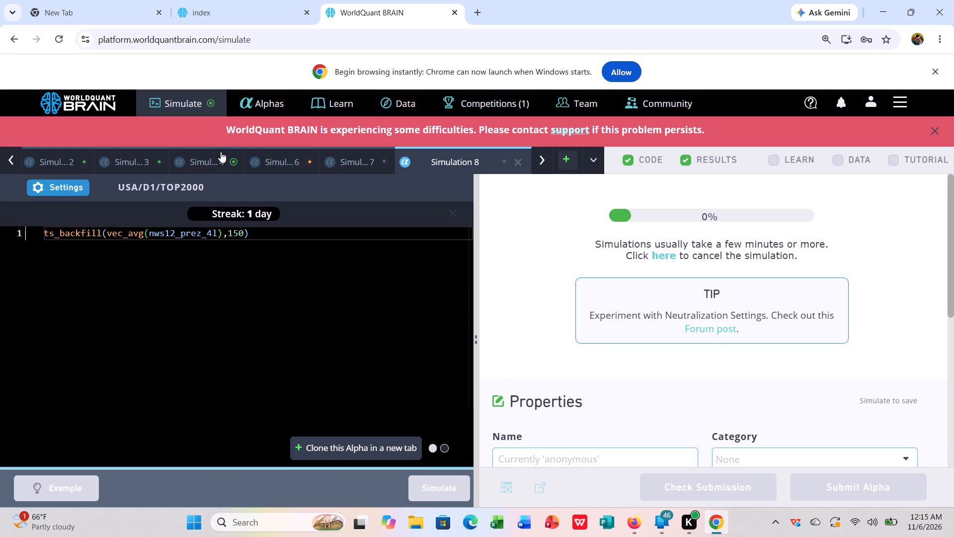
Switch to Simulation 4 and examine its IS summary and the failed items in its IS testing status.
drag(222, 156, 226, 158)
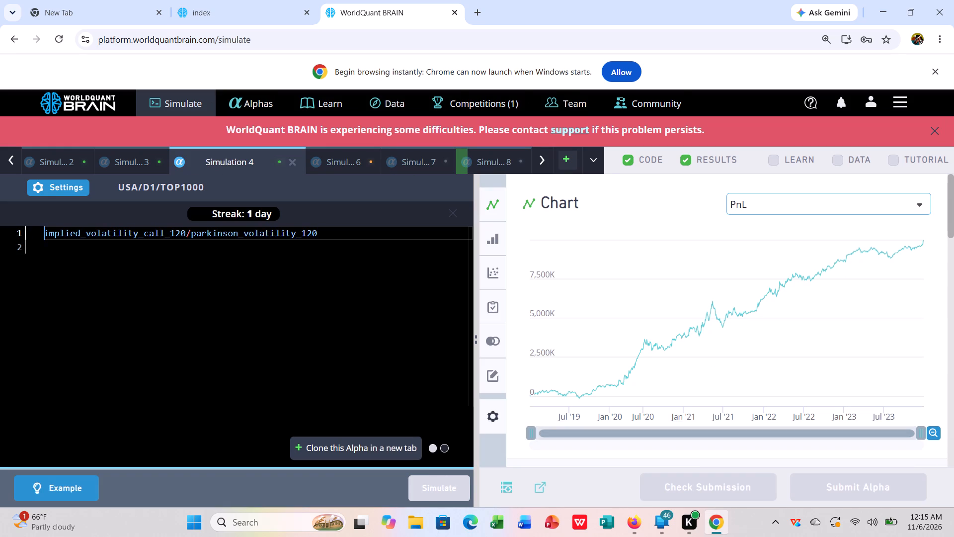
scroll(641, 358, down, 5)
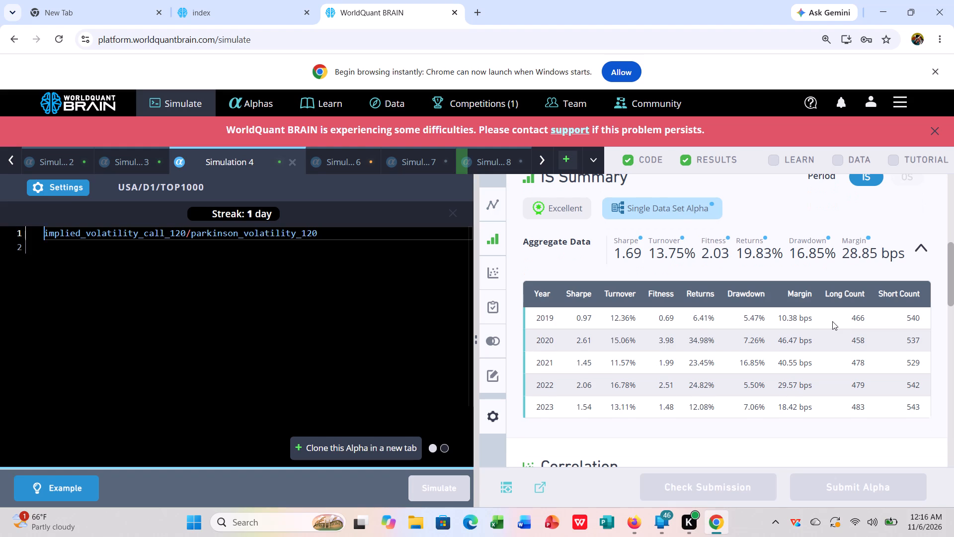
scroll(833, 322, down, 5)
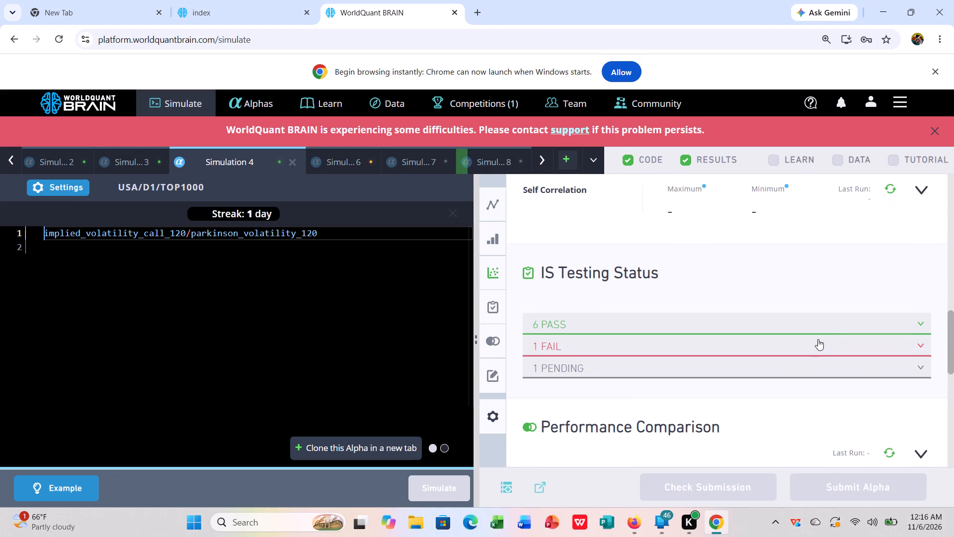
click(818, 339)
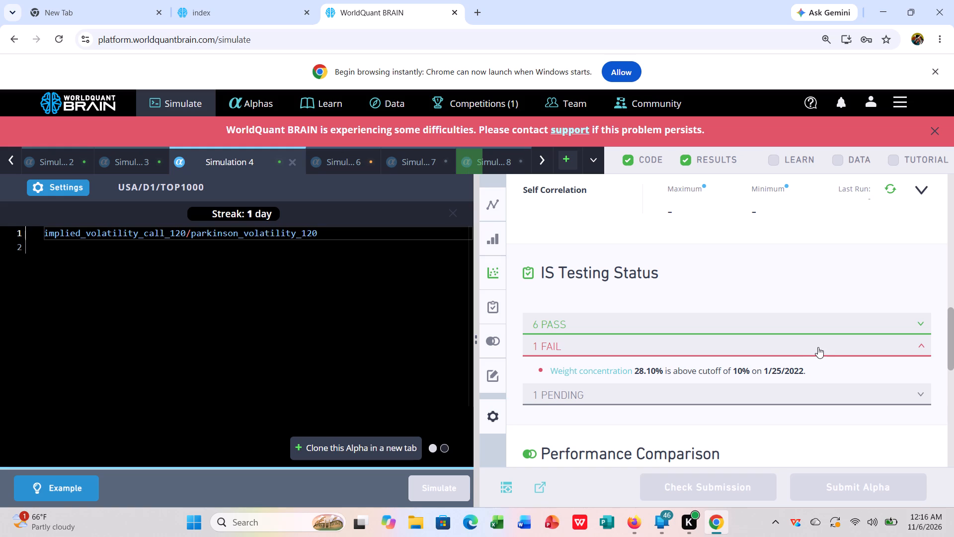
Assign the red color to Simulation 4's alpha in its properties.
scroll(818, 347, down, 6)
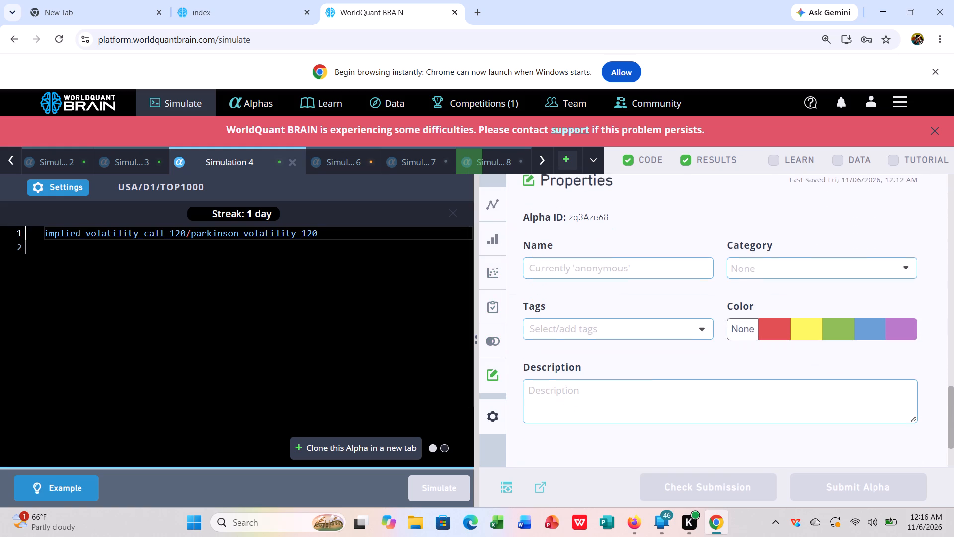
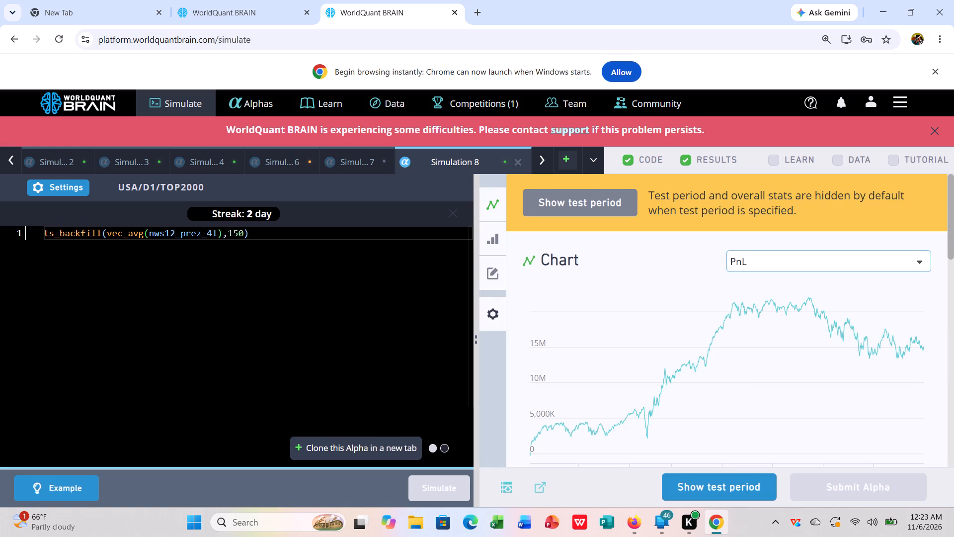
Show Simulation 8's test period and examine its IS summary for the IS period and the failed items in its IS testing status.
click(698, 477)
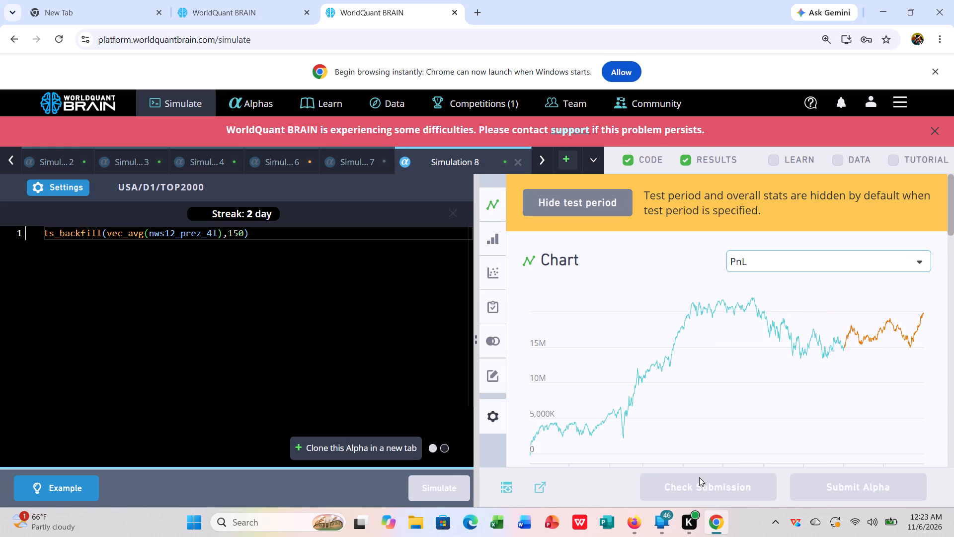
scroll(728, 424, down, 4)
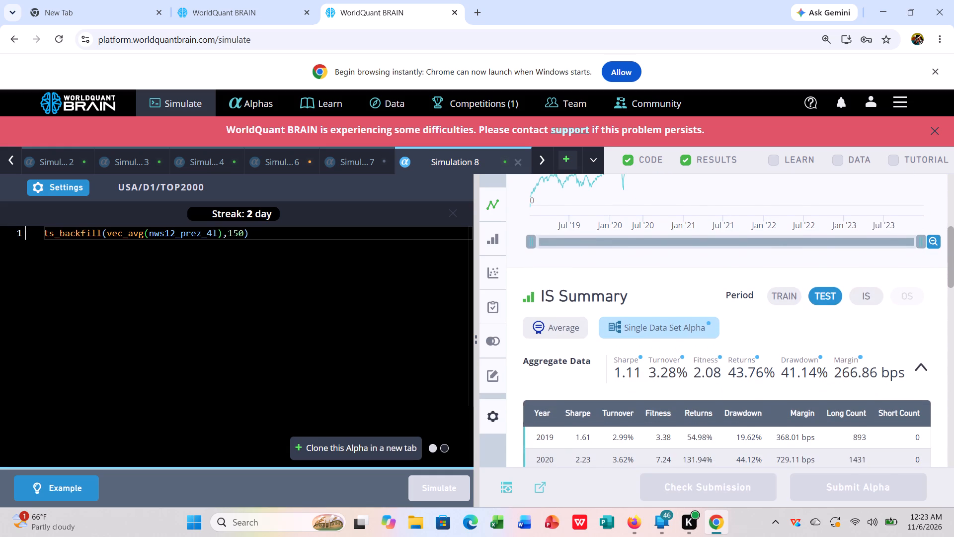
click(865, 299)
scroll(834, 347, down, 2)
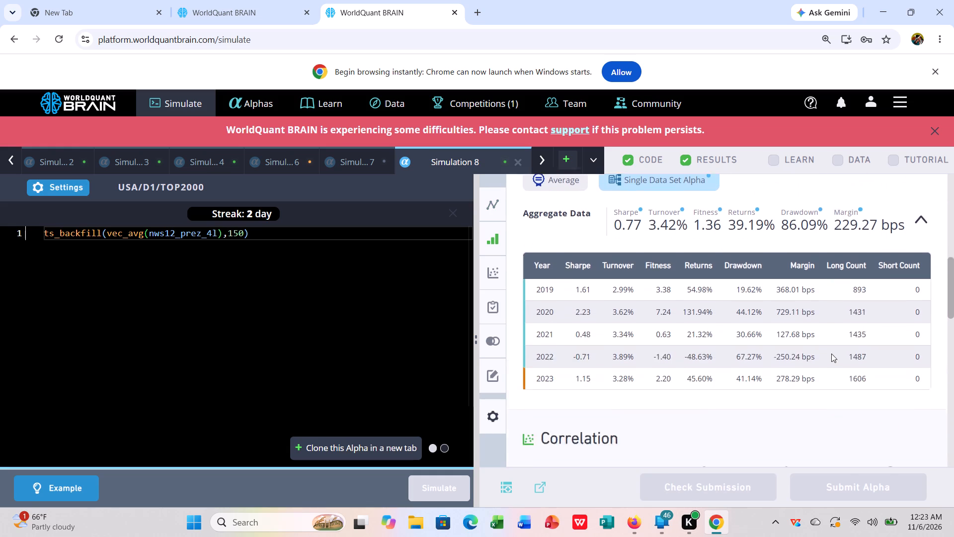
scroll(831, 354, down, 4)
click(819, 399)
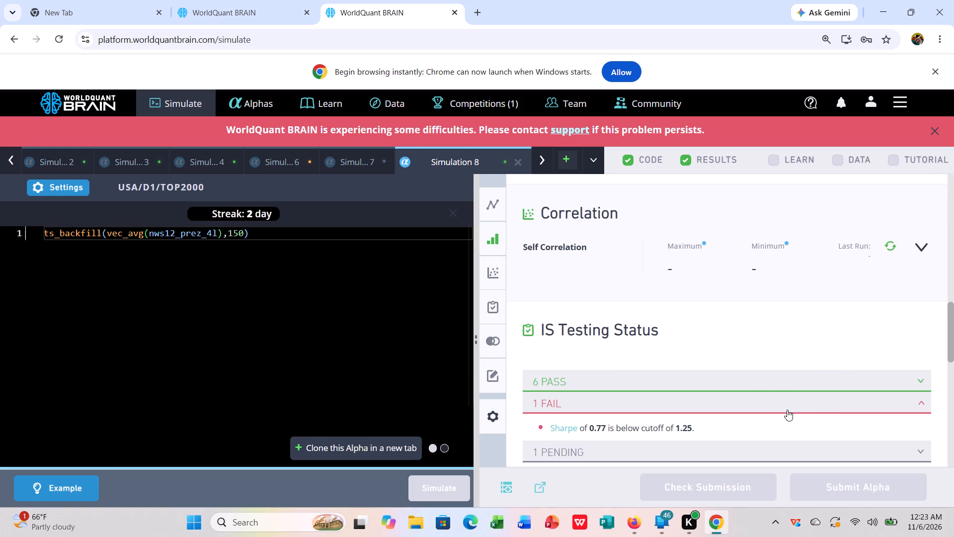
Assign the yellow color to Simulation 8's alpha in its properties.
scroll(749, 364, down, 7)
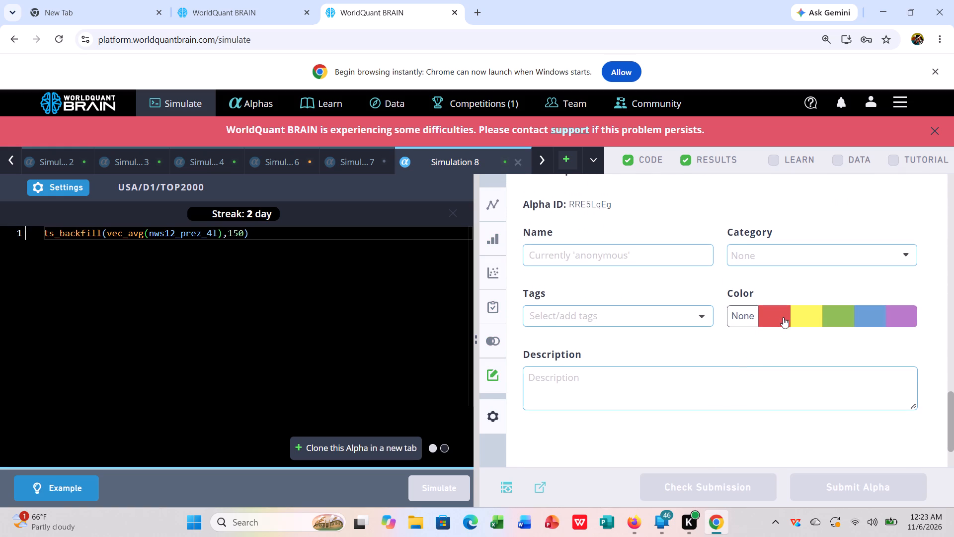